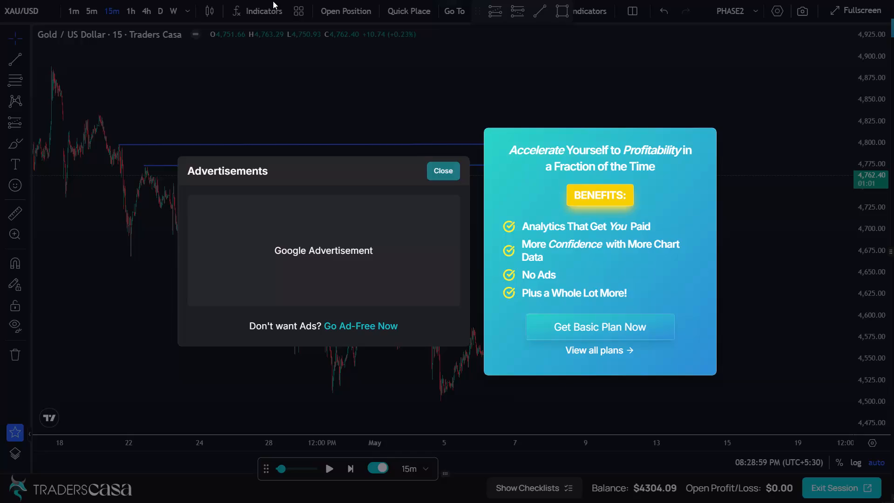
# Dismiss the advertisement popup covering the XAU/USD 15-minute chart.
pyautogui.click(452, 175)
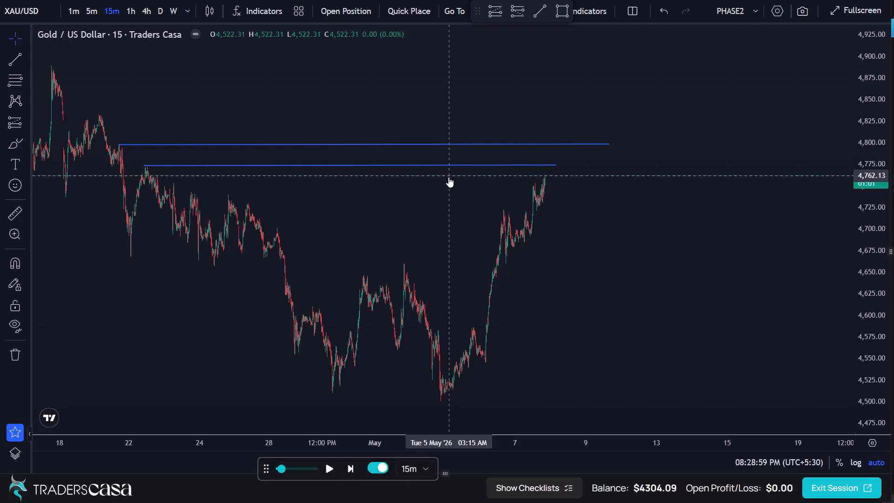
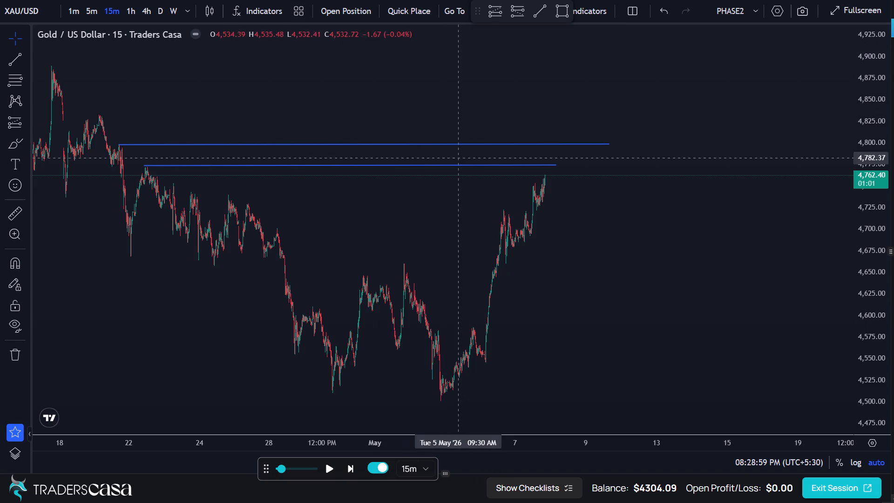
# Switch the XAU/USD chart to the 4-hour timeframe.
pyautogui.scroll(5, 459, 201)
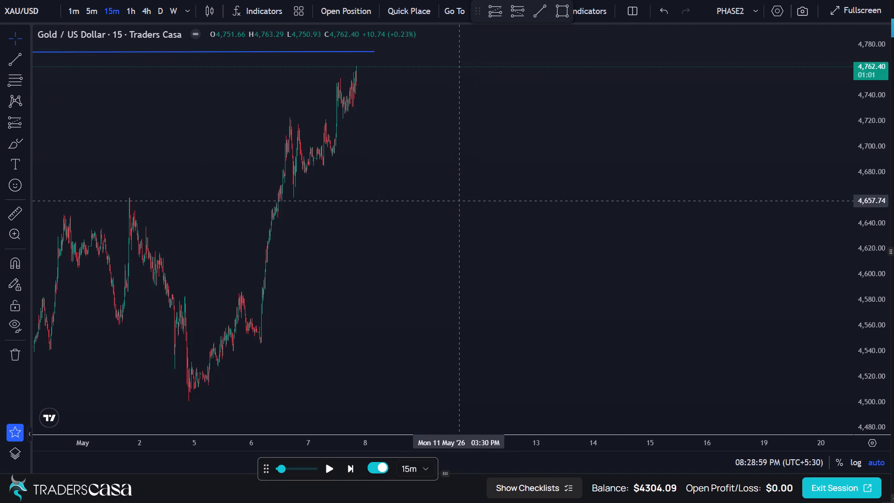
pyautogui.moveTo(418, 202); pyautogui.dragTo(581, 348)
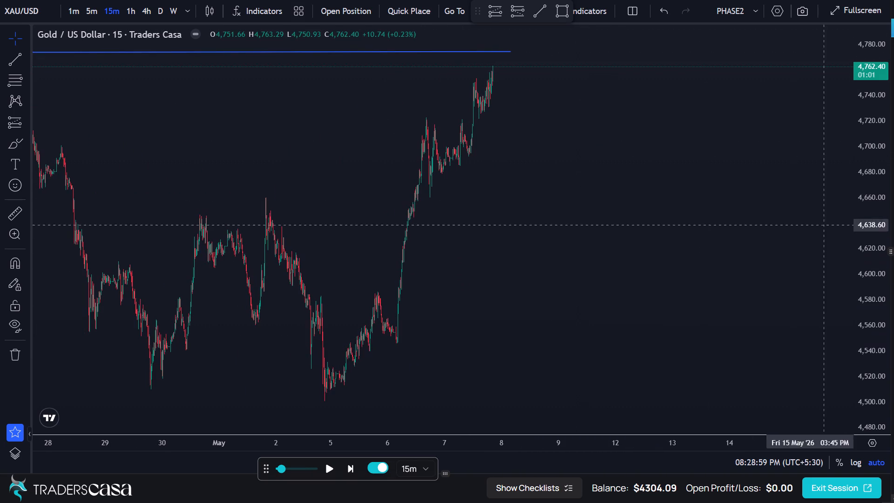
pyautogui.moveTo(578, 187); pyautogui.dragTo(739, 211)
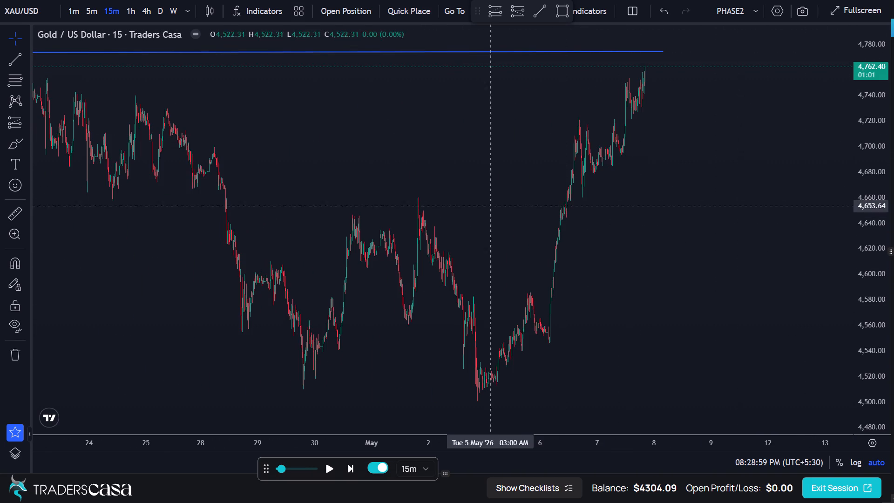
pyautogui.moveTo(281, 127); pyautogui.dragTo(339, 120)
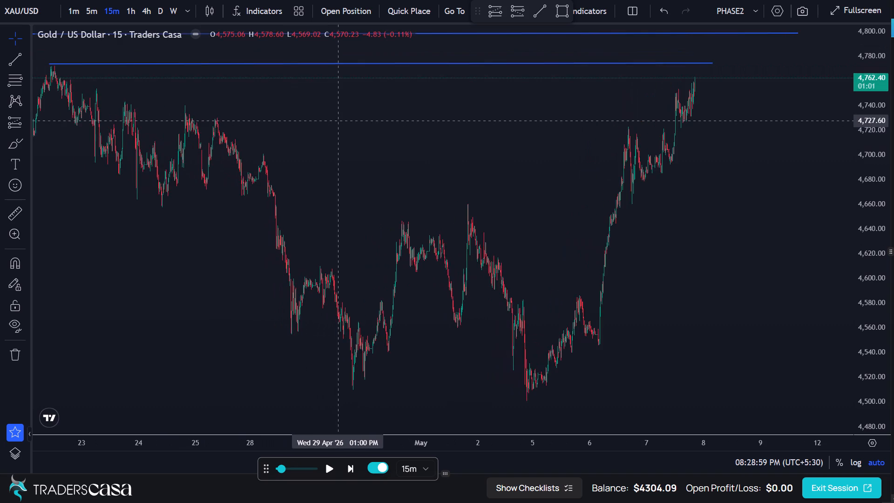
pyautogui.moveTo(339, 120); pyautogui.dragTo(378, 119)
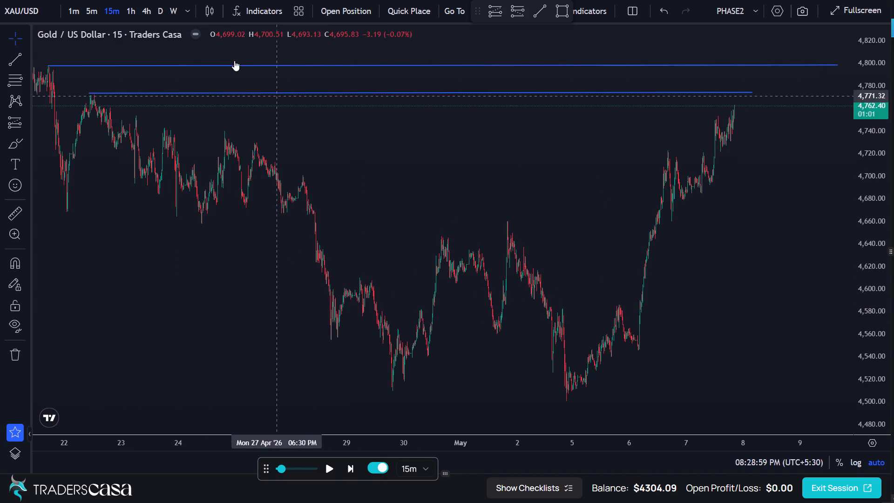
pyautogui.click(157, 10)
pyautogui.click(151, 13)
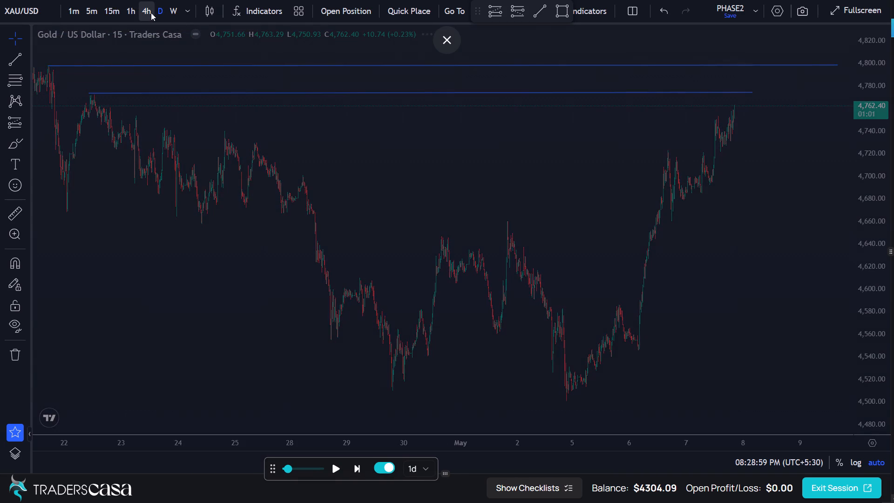
# Draw a horizontal trend line at about 4,824.86 from the 21 April candle to about 13 May.
pyautogui.scroll(5, 616, 150)
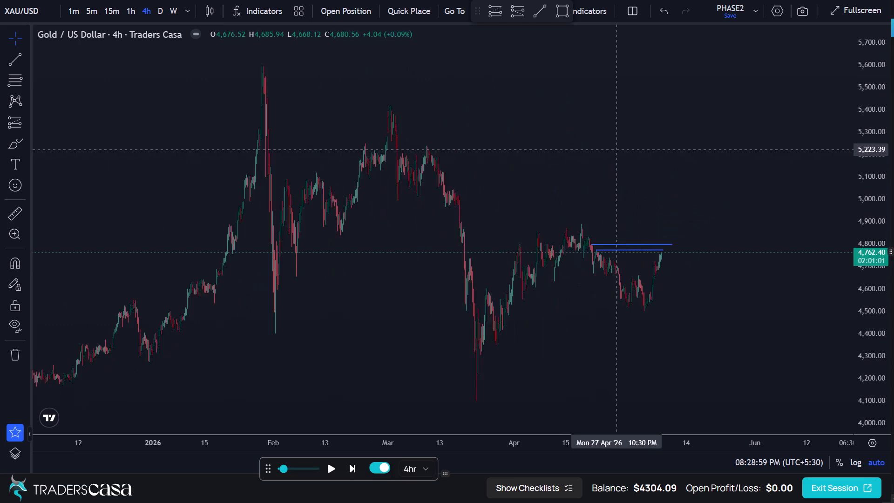
pyautogui.scroll(2, 616, 150)
pyautogui.scroll(-1, 615, 148)
pyautogui.scroll(12, 615, 148)
pyautogui.moveTo(407, 170); pyautogui.dragTo(553, 180)
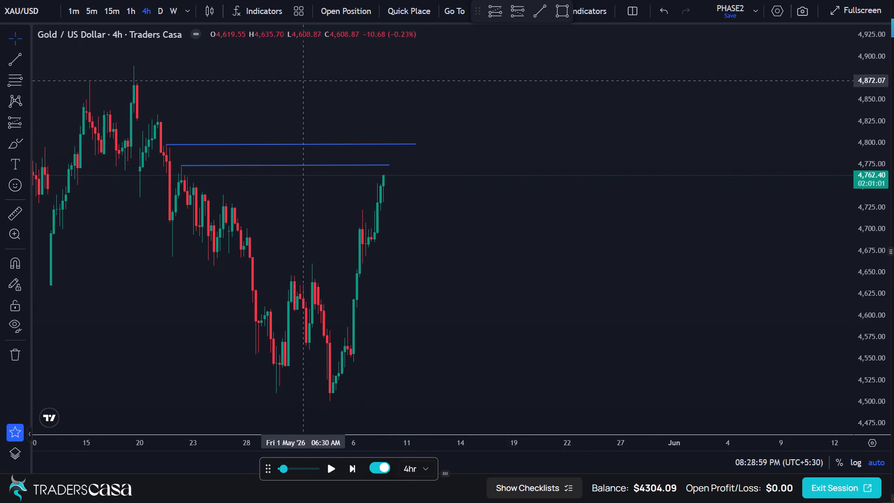
pyautogui.click(9, 55)
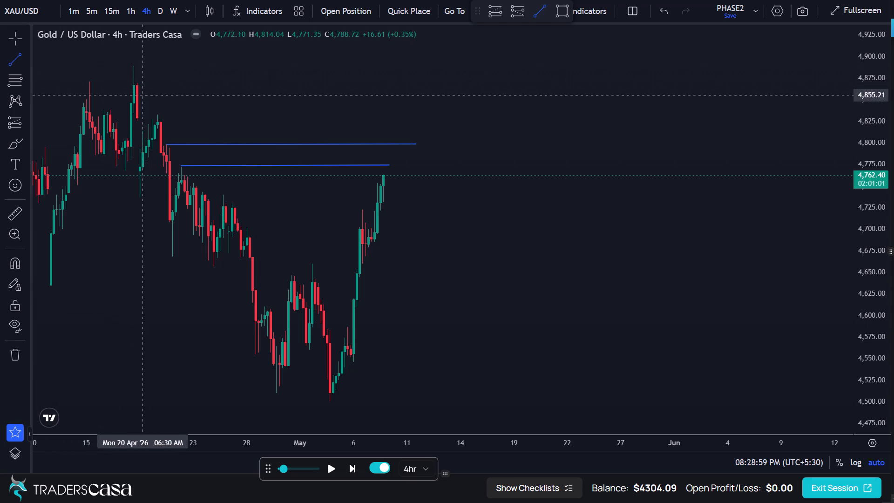
pyautogui.click(161, 122)
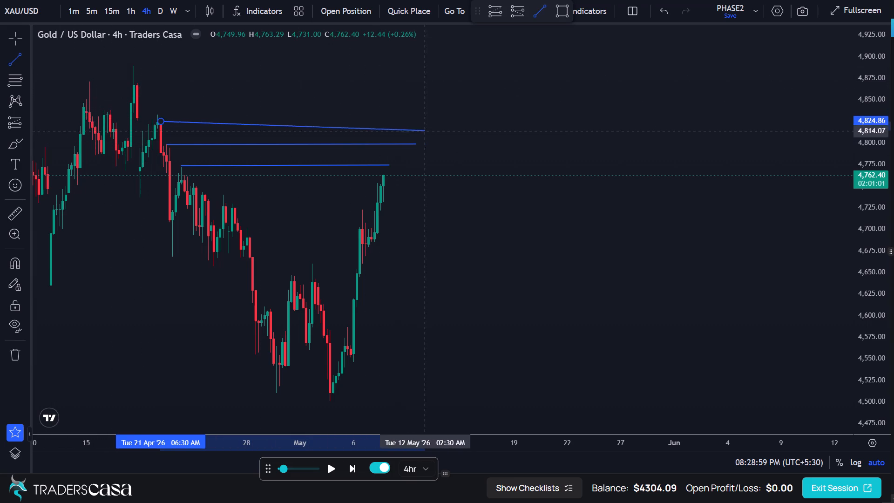
pyautogui.click(460, 122)
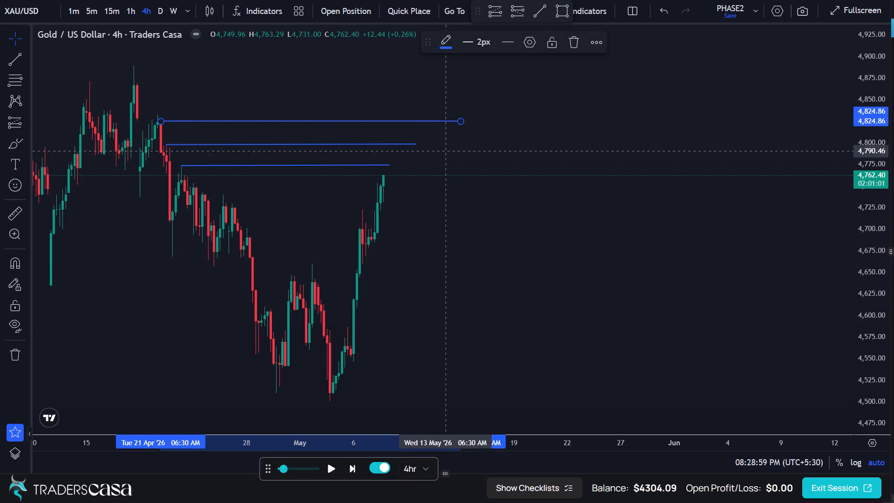
pyautogui.click(446, 155)
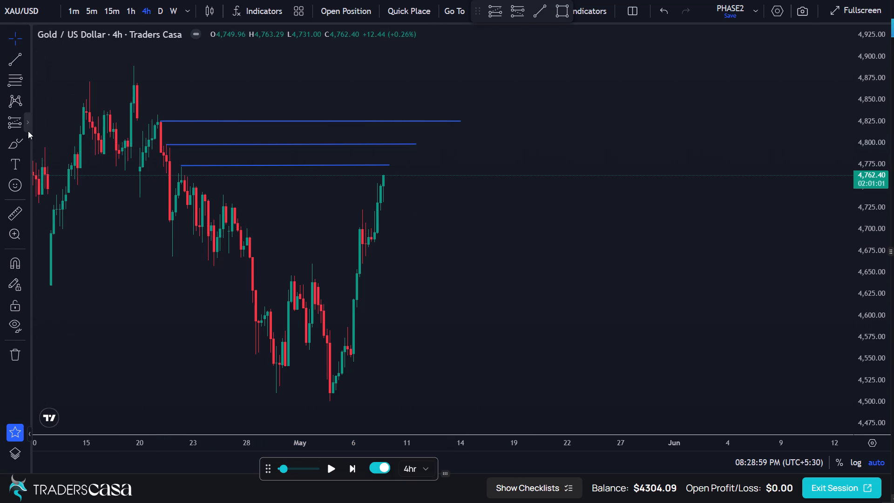
# Draw a rectangle zone from 20 April at about 4,824.86 to 18 May at about 4,808.
pyautogui.click(25, 147)
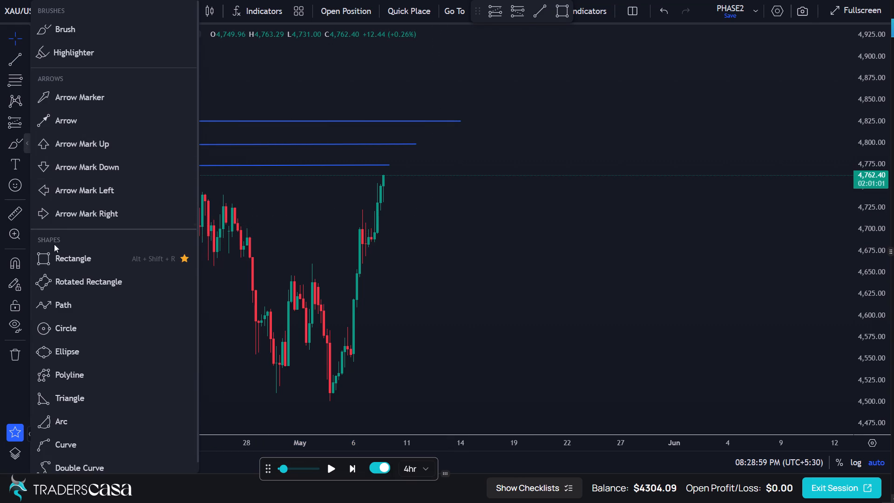
pyautogui.click(53, 251)
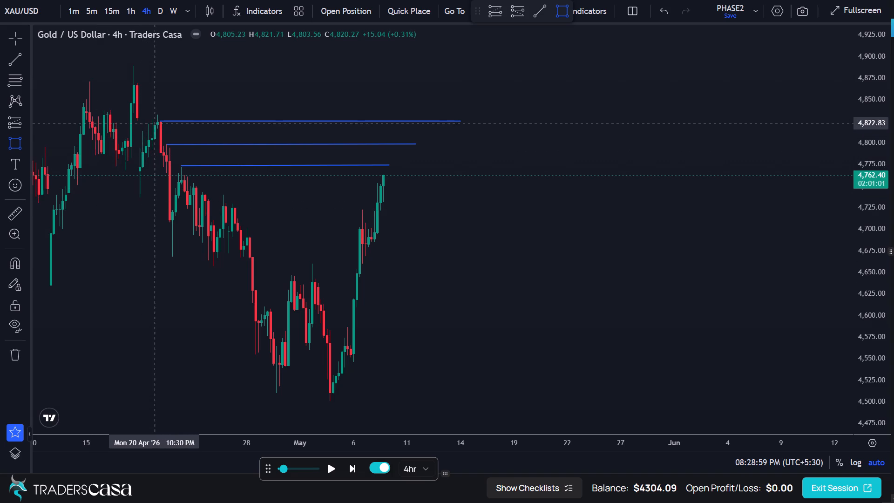
pyautogui.click(156, 121)
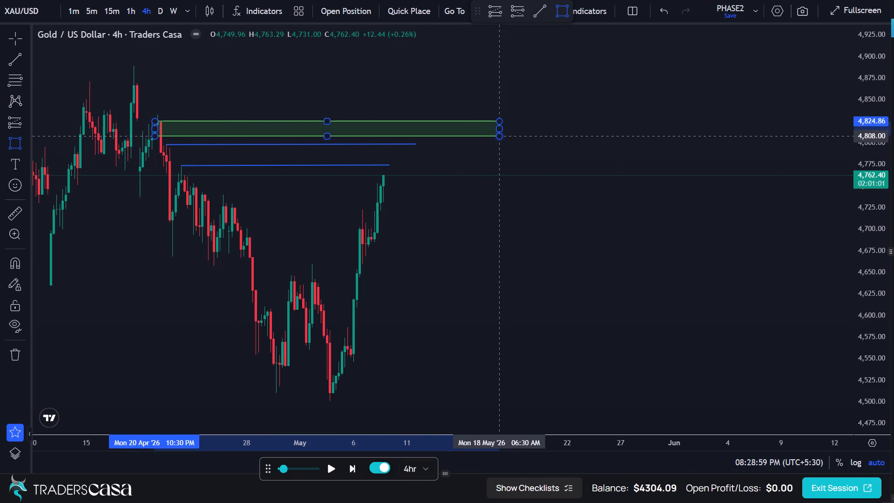
pyautogui.click(498, 136)
pyautogui.click(481, 164)
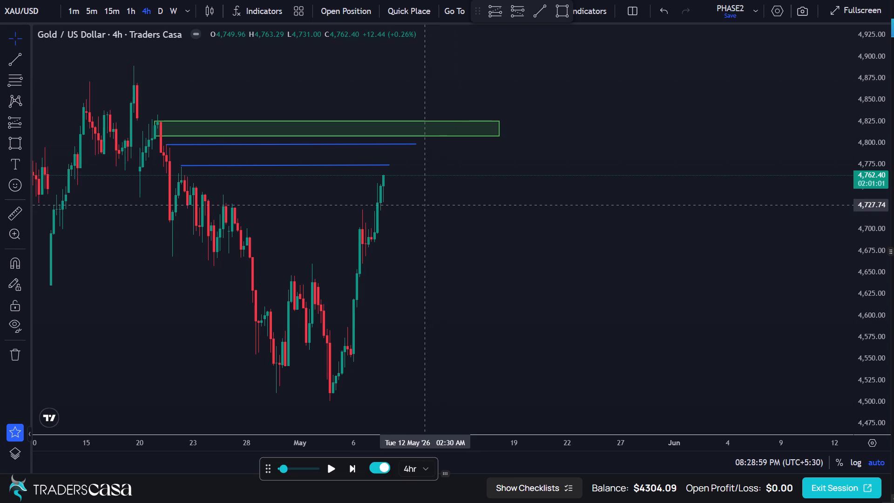
# Draw a second rectangle zone from 22 April at about 4,773 to 15 May at about 4,754.
pyautogui.scroll(1, 423, 204)
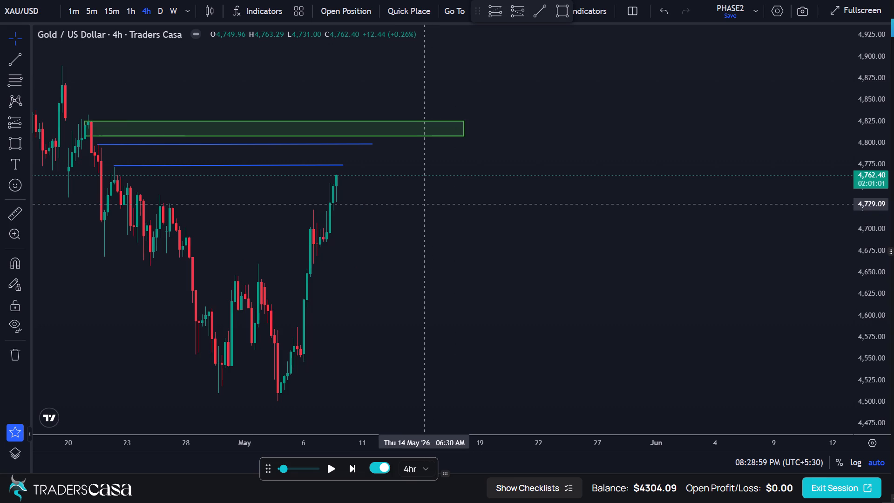
pyautogui.click(10, 139)
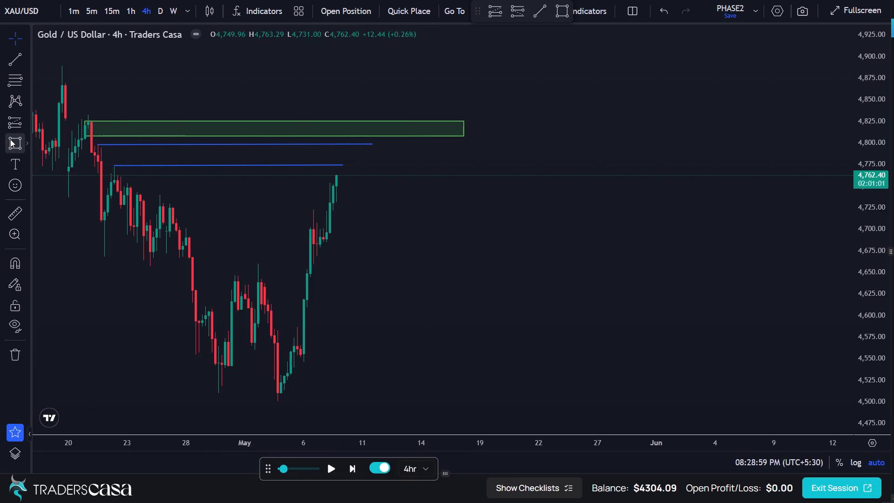
pyautogui.click(115, 166)
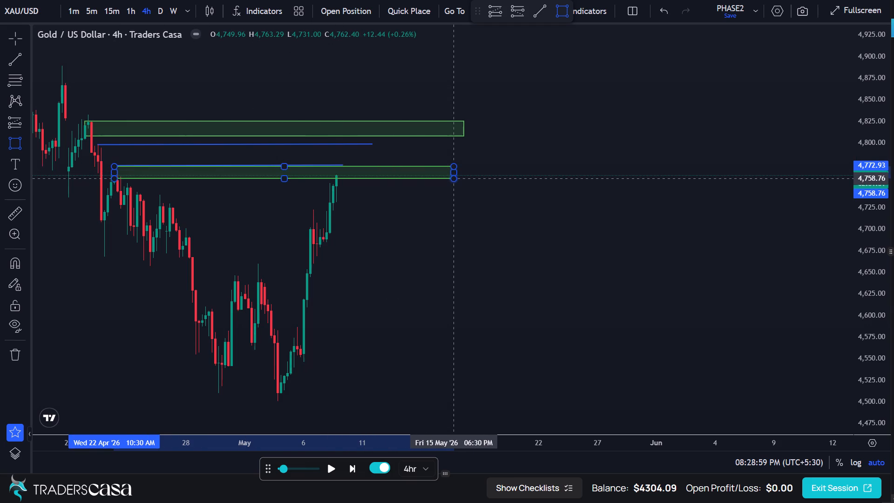
pyautogui.click(453, 183)
pyautogui.click(415, 203)
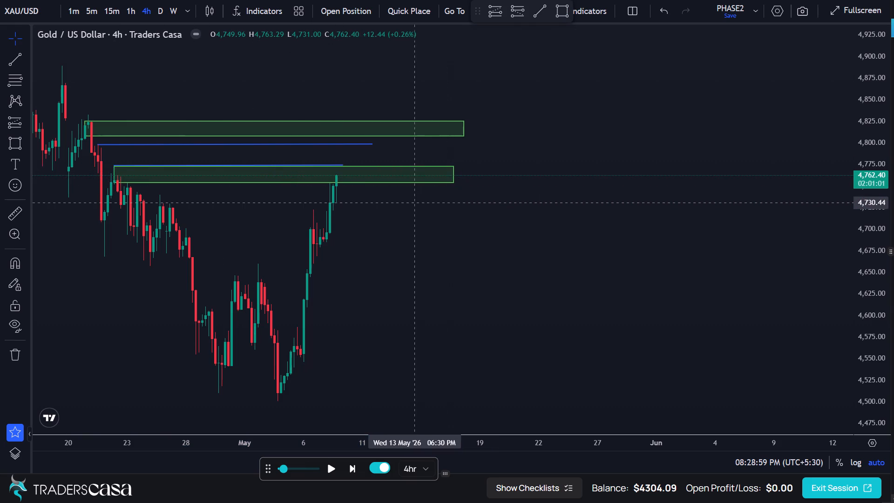
# Switch the chart back to the 15-minute timeframe.
pyautogui.scroll(2, 367, 215)
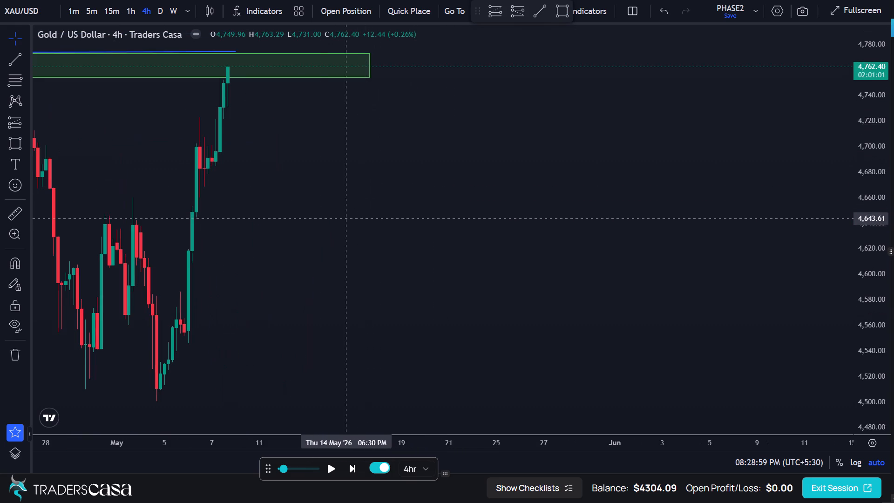
pyautogui.moveTo(313, 224); pyautogui.dragTo(476, 249)
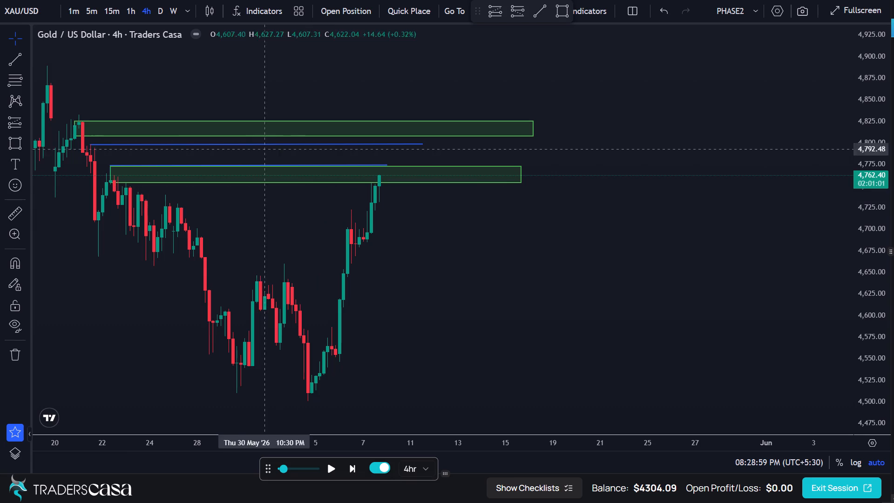
pyautogui.click(115, 11)
# Examine the recent 15-minute price action against both rectangle zones and the blue lines.
pyautogui.moveTo(383, 260); pyautogui.dragTo(389, 264)
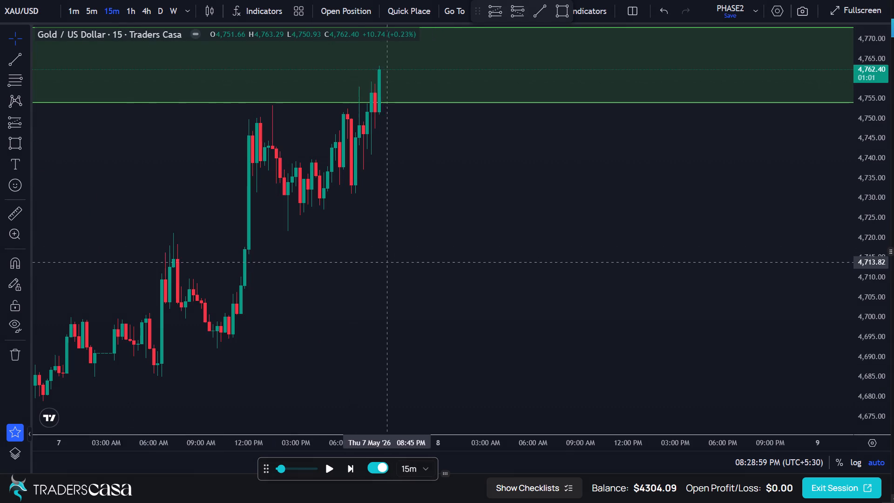
pyautogui.moveTo(389, 264); pyautogui.dragTo(522, 279)
pyautogui.scroll(-4, 523, 278)
pyautogui.scroll(1, 542, 265)
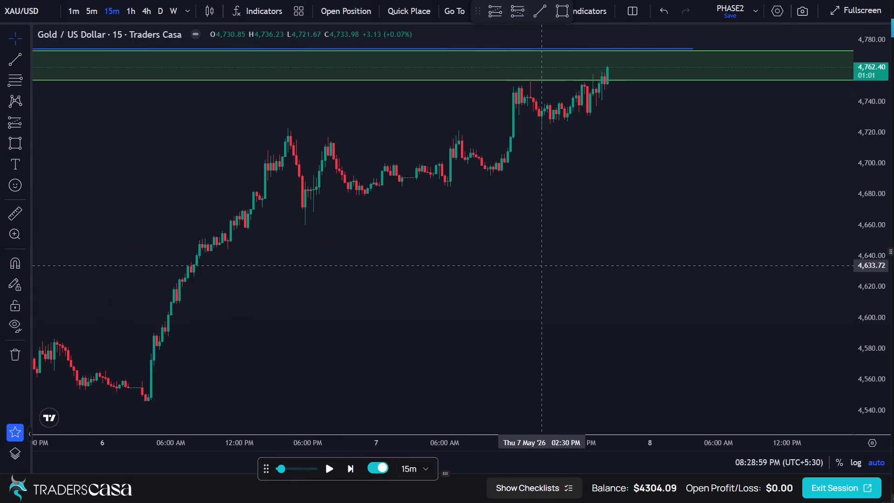
pyautogui.moveTo(551, 259); pyautogui.dragTo(500, 274)
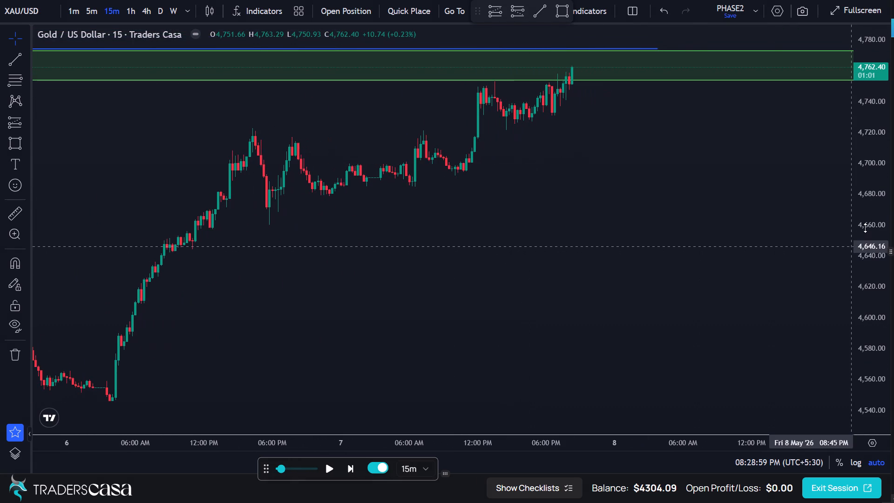
pyautogui.click(865, 228)
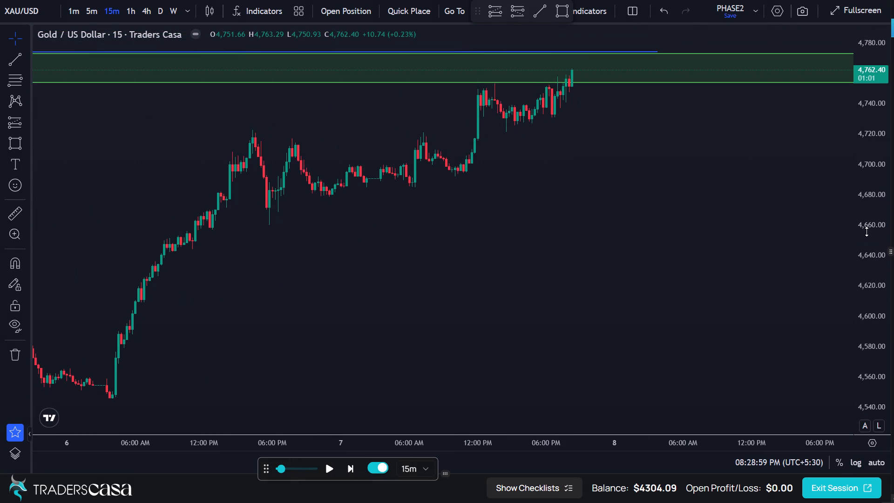
pyautogui.moveTo(724, 216); pyautogui.dragTo(692, 357)
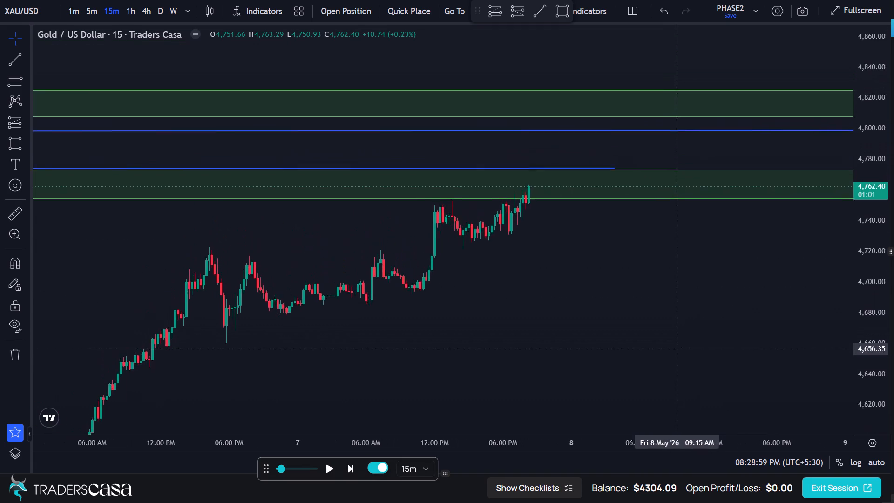
pyautogui.moveTo(692, 357); pyautogui.dragTo(783, 315)
pyautogui.moveTo(623, 328); pyautogui.dragTo(656, 313)
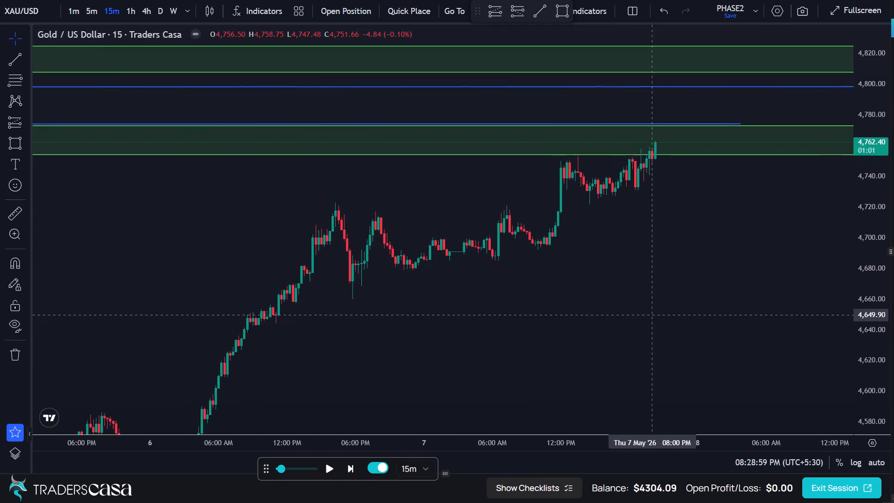
pyautogui.moveTo(656, 313); pyautogui.dragTo(668, 307)
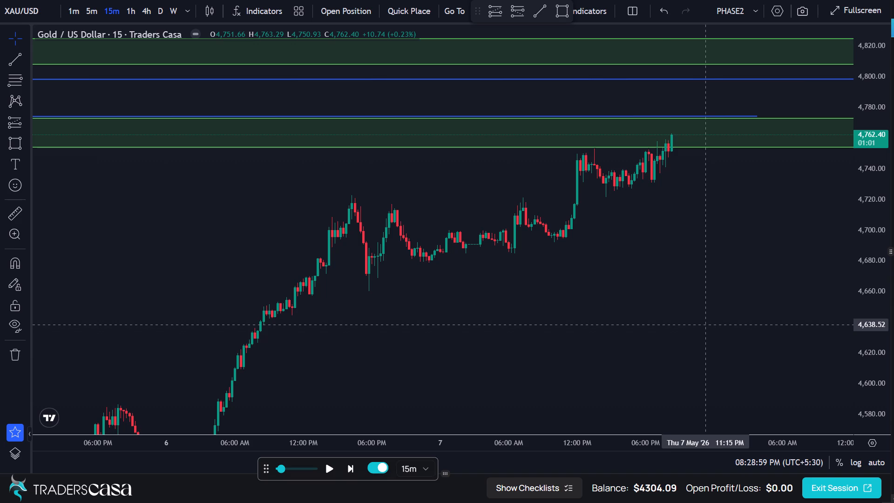
pyautogui.scroll(4, 692, 254)
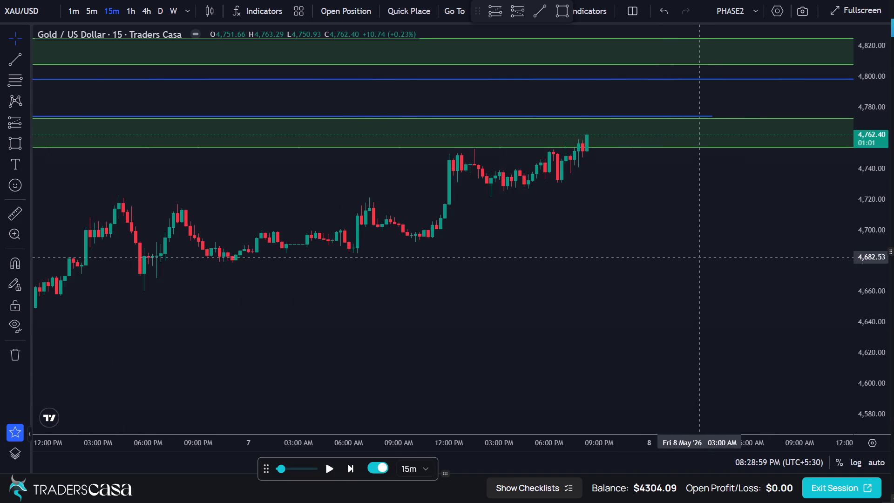
pyautogui.moveTo(695, 256); pyautogui.dragTo(467, 295)
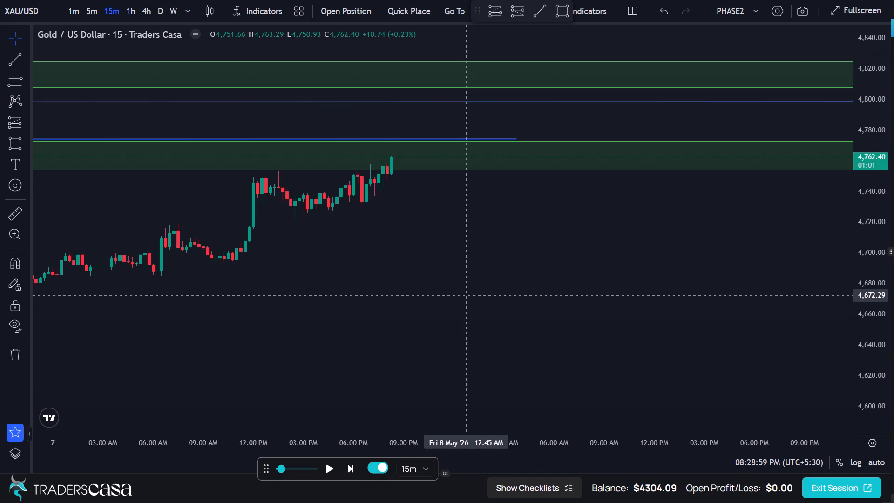
# Advance the replay step by step on the 15-minute chart to about 9:30 PM on 7 May.
pyautogui.click(352, 462)
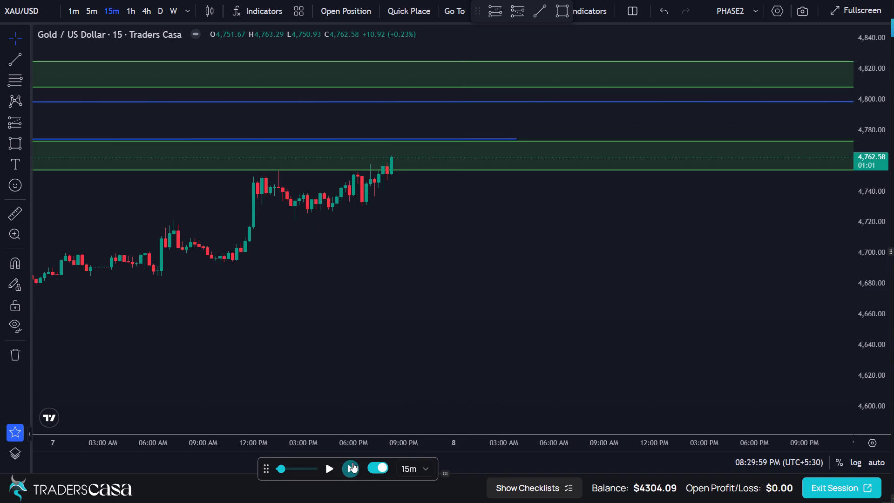
pyautogui.click(352, 462)
pyautogui.click(352, 462)
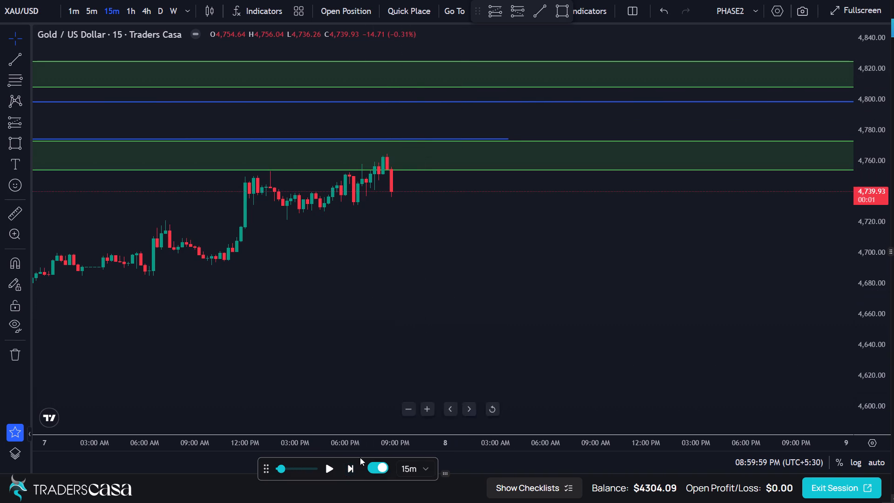
pyautogui.click(348, 469)
pyautogui.click(348, 469)
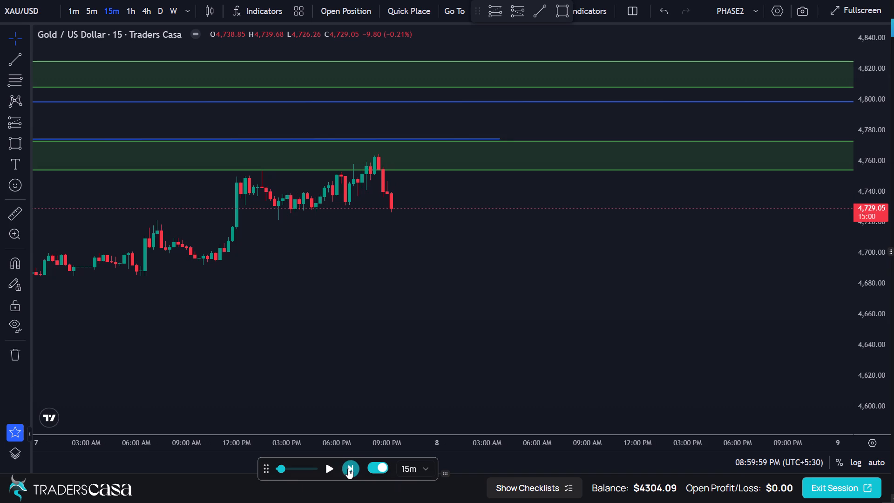
pyautogui.click(348, 469)
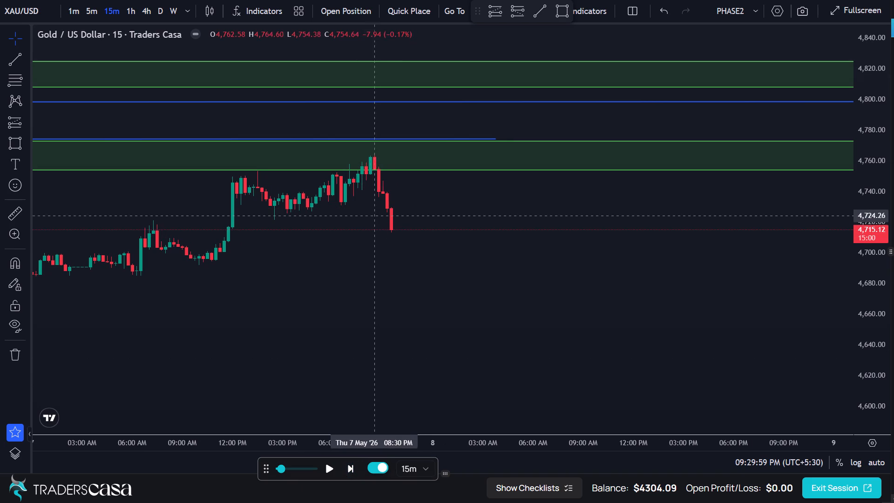
# Draw a trend line at about 4,733 from the 7 May swing low near 6:30 PM to about 9:15 PM.
pyautogui.click(15, 61)
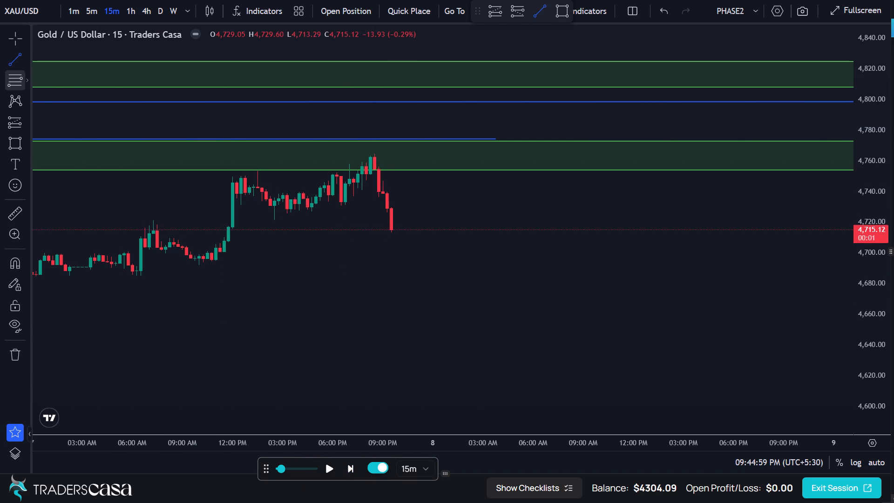
pyautogui.click(342, 203)
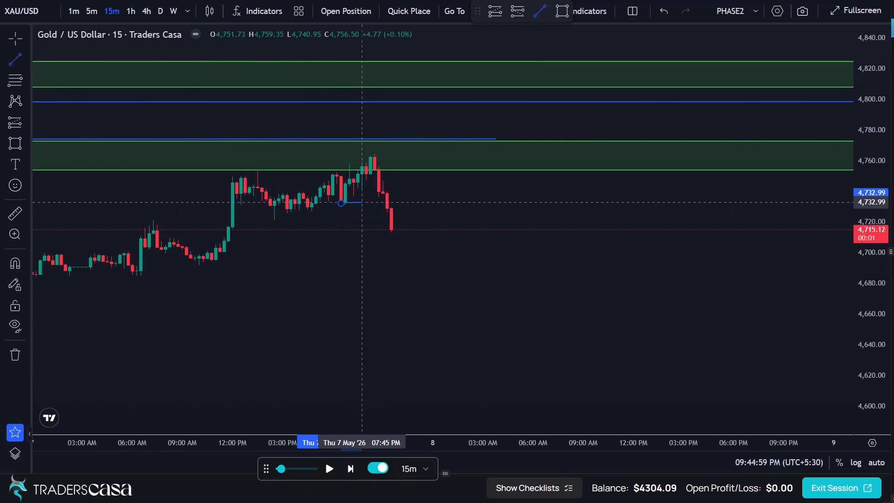
pyautogui.click(387, 202)
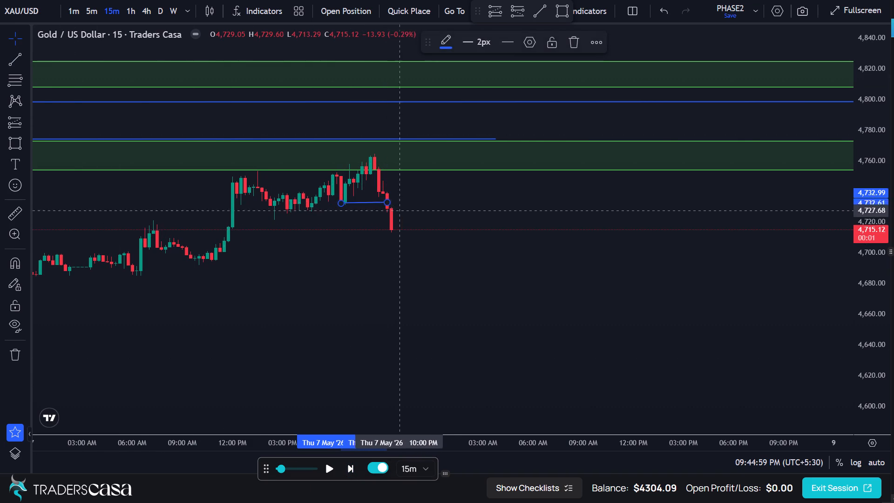
pyautogui.click(412, 195)
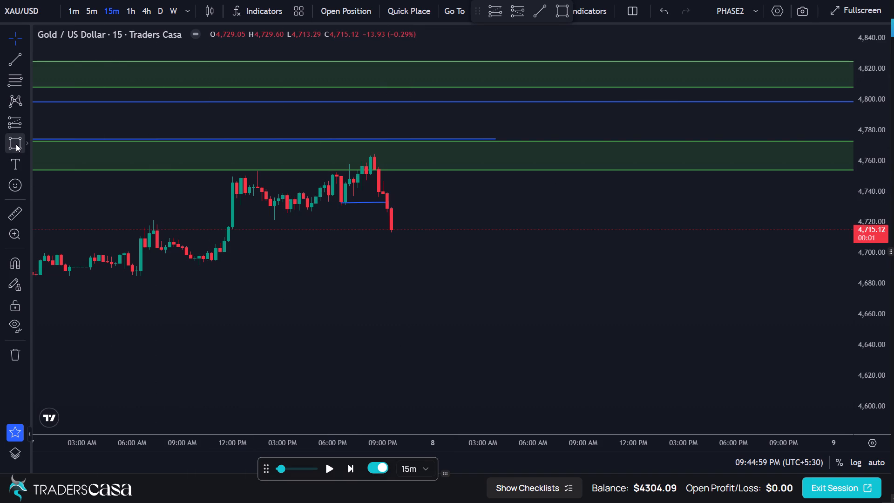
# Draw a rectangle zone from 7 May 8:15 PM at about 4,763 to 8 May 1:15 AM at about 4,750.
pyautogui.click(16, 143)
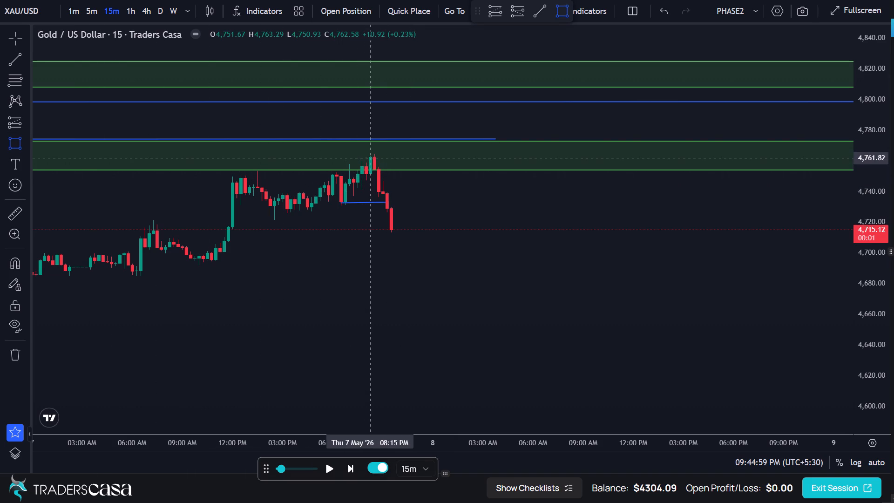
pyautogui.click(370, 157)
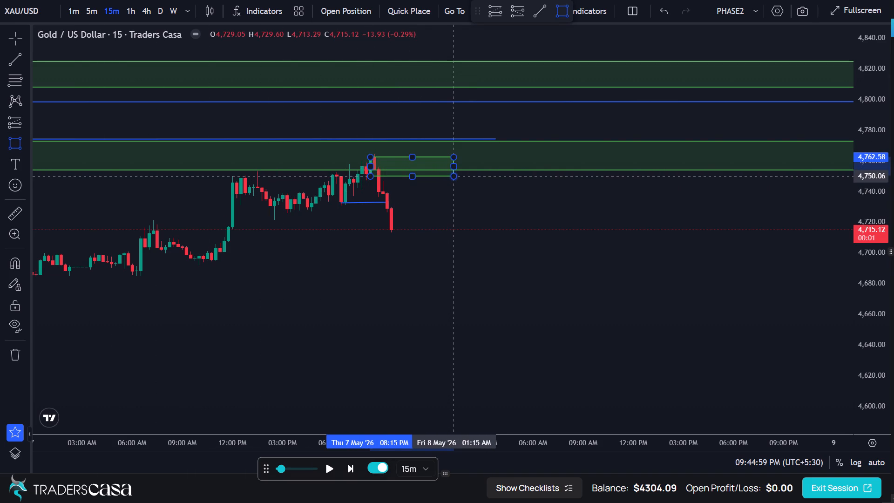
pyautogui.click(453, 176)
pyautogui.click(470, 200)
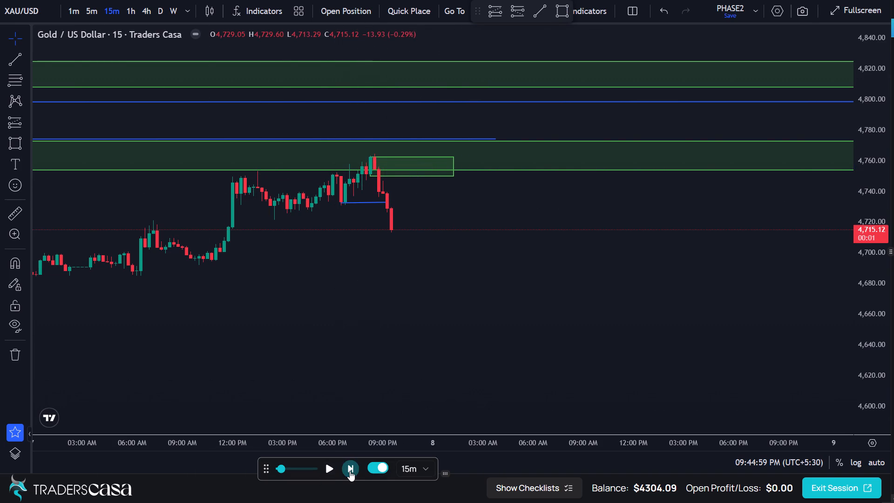
# Advance the replay candle by candle on the 15-minute chart to about 3:15 AM on 8 May.
pyautogui.click(351, 471)
pyautogui.tripleClick(351, 471)
pyautogui.tripleClick(351, 471)
pyautogui.tripleClick(352, 471)
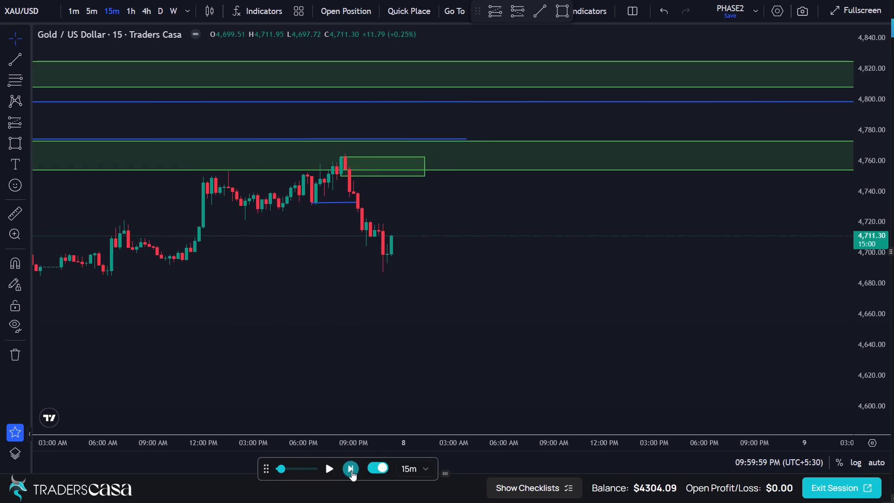
pyautogui.tripleClick(352, 471)
pyautogui.tripleClick(352, 471)
pyautogui.tripleClick(352, 471)
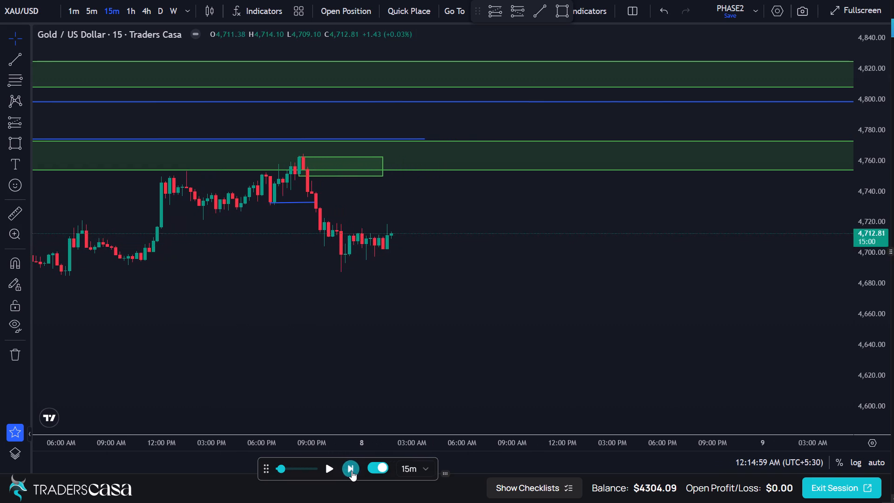
pyautogui.tripleClick(351, 470)
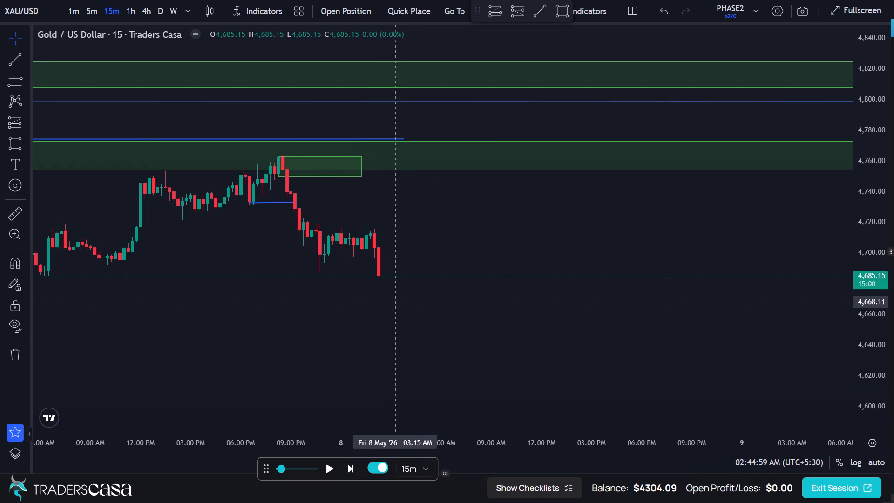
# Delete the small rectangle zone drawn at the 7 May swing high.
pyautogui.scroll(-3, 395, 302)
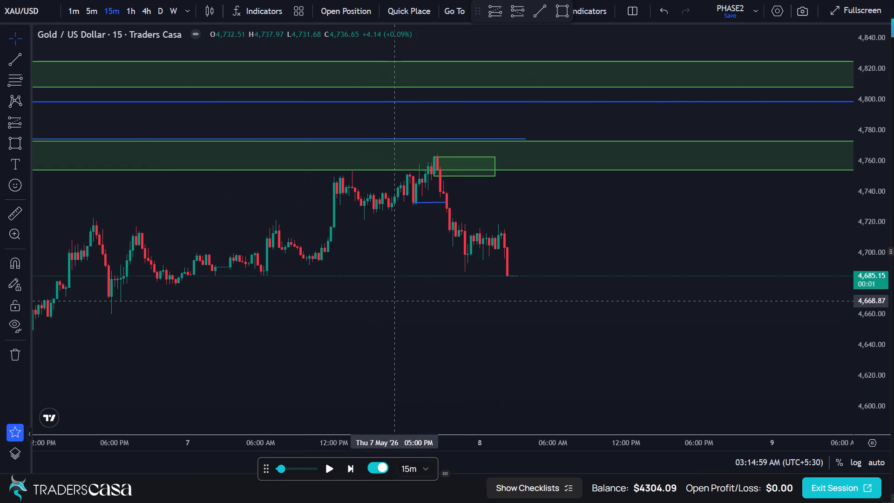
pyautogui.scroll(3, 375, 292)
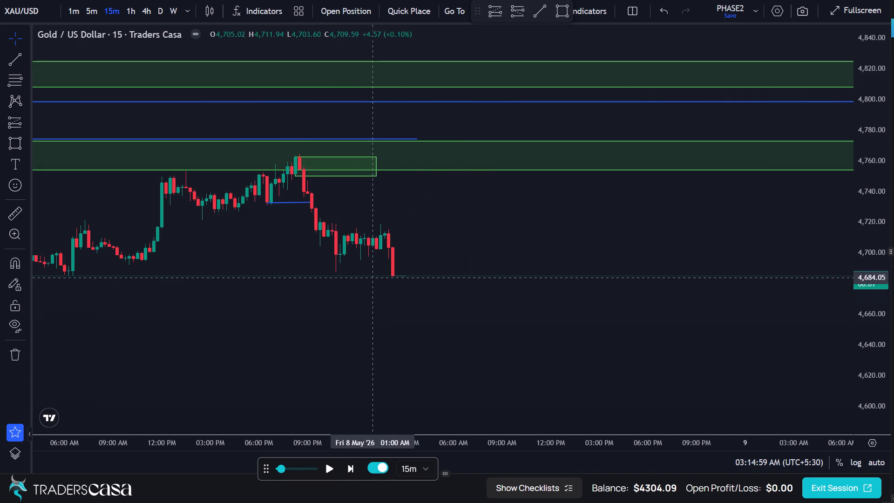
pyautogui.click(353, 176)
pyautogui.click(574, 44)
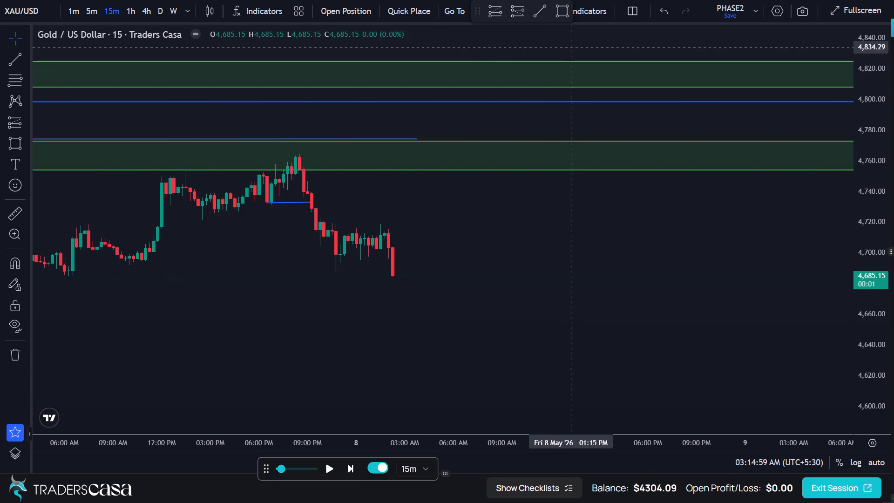
# Examine the 15-minute price action from 6 to 8 May against the green zones and the short blue break line.
pyautogui.scroll(1, 427, 331)
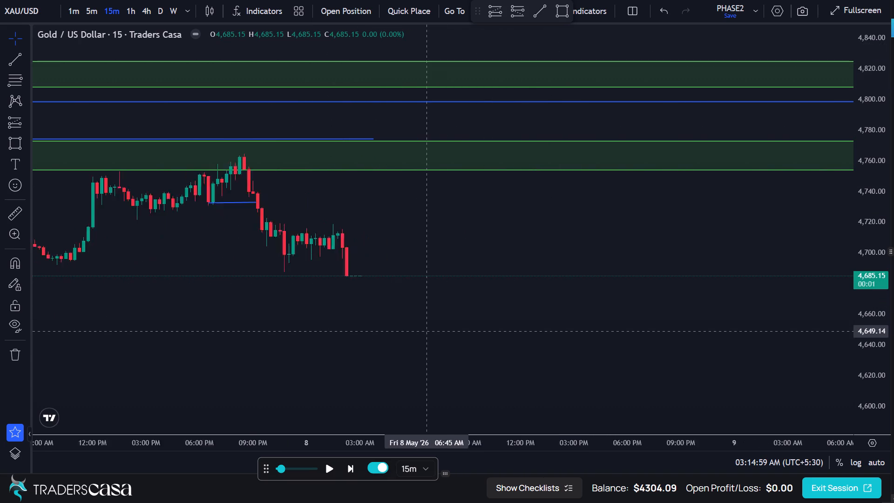
pyautogui.scroll(2, 427, 331)
pyautogui.moveTo(318, 332); pyautogui.dragTo(508, 351)
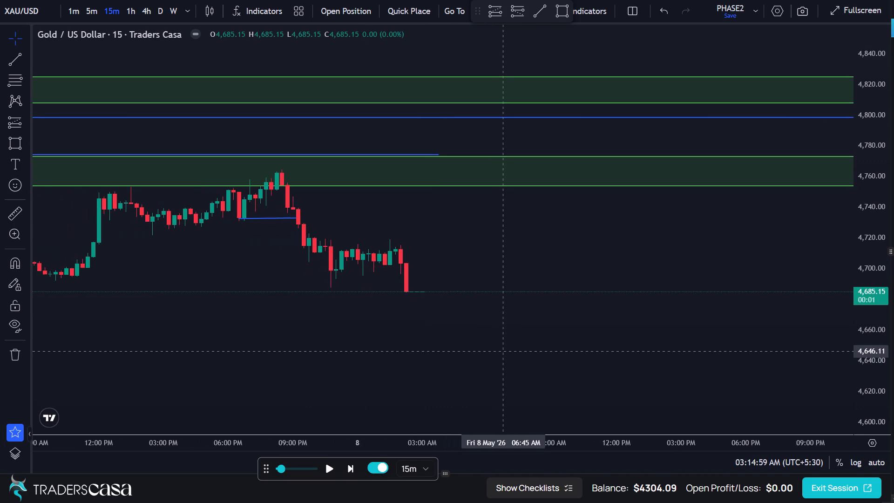
pyautogui.moveTo(508, 351); pyautogui.dragTo(512, 351)
pyautogui.scroll(-3, 271, 355)
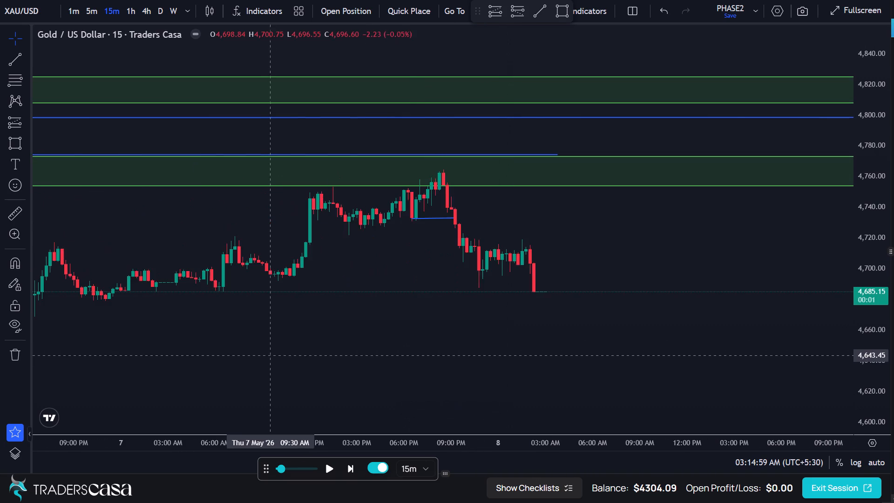
pyautogui.scroll(-5, 271, 355)
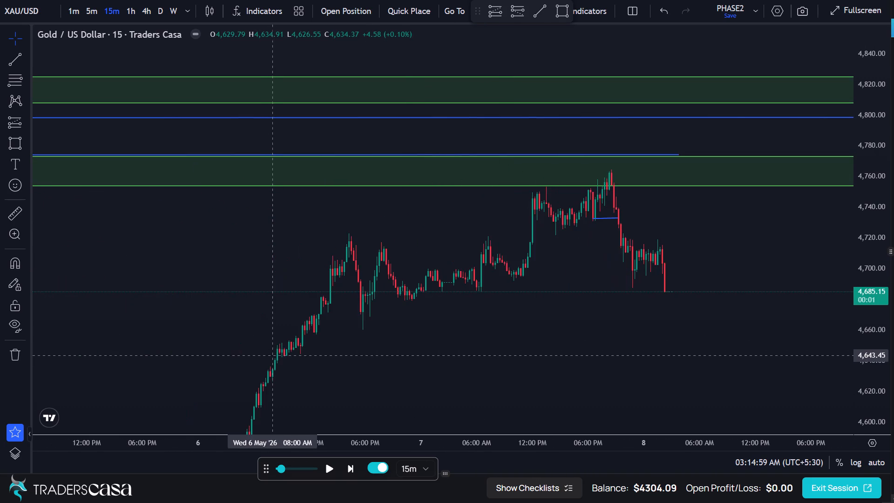
pyautogui.scroll(10, 271, 355)
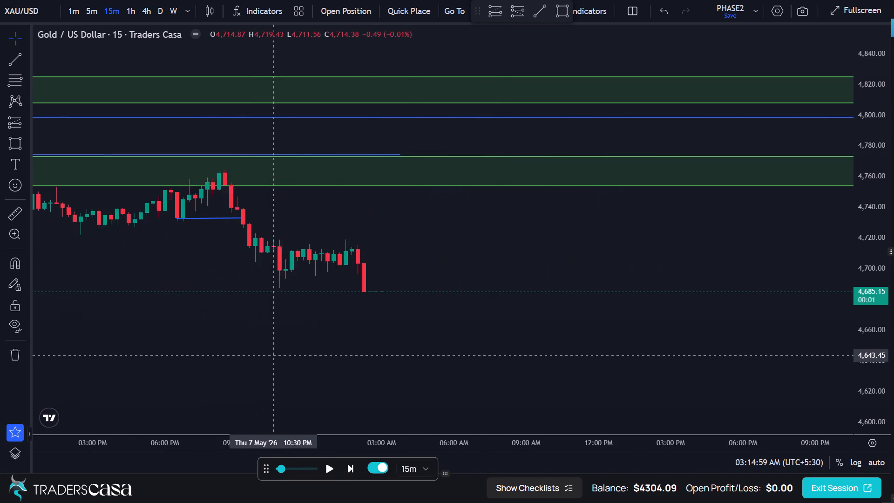
pyautogui.scroll(1, 271, 355)
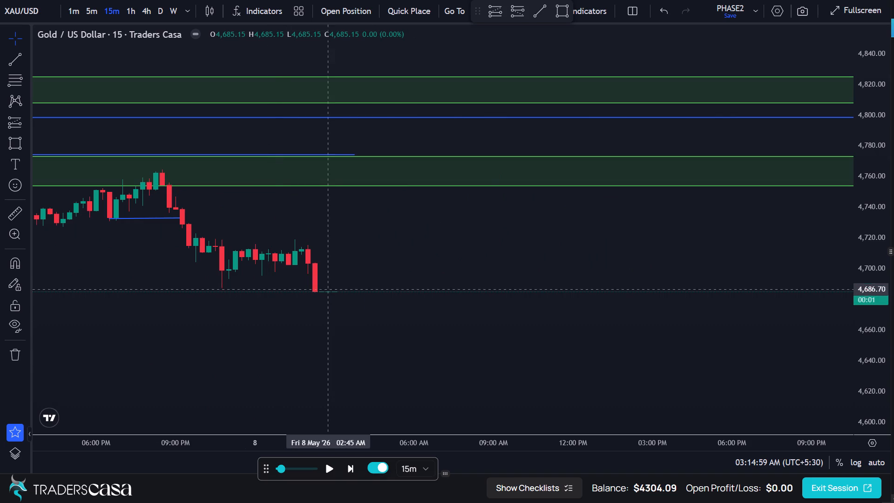
# Advance the replay candle by candle to about 5:45 AM on 8 May.
pyautogui.click(351, 470)
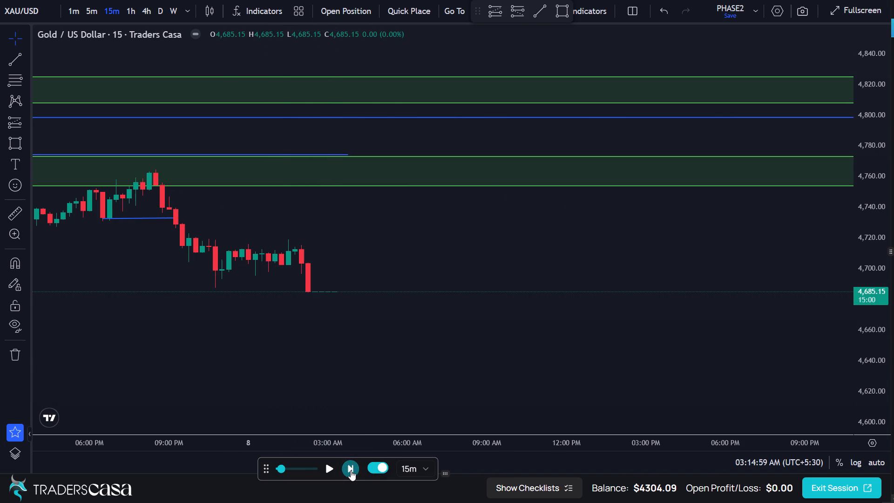
pyautogui.click(351, 470)
pyautogui.click(351, 470)
pyautogui.click(351, 470)
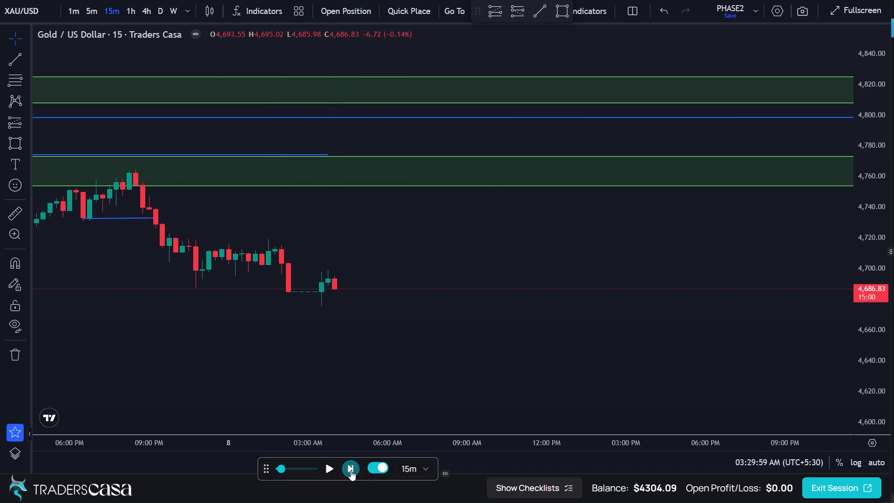
pyautogui.click(351, 470)
pyautogui.tripleClick(351, 470)
pyautogui.click(351, 470)
pyautogui.click(351, 470)
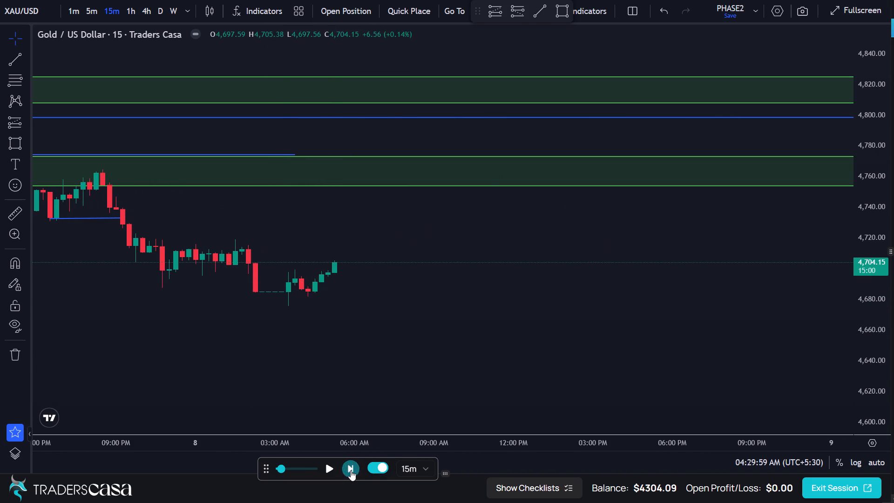
# Draw a rectangle zone from 8 May 1:30 AM at about 4,719 to 5:15 AM at about 4,702.
pyautogui.click(21, 142)
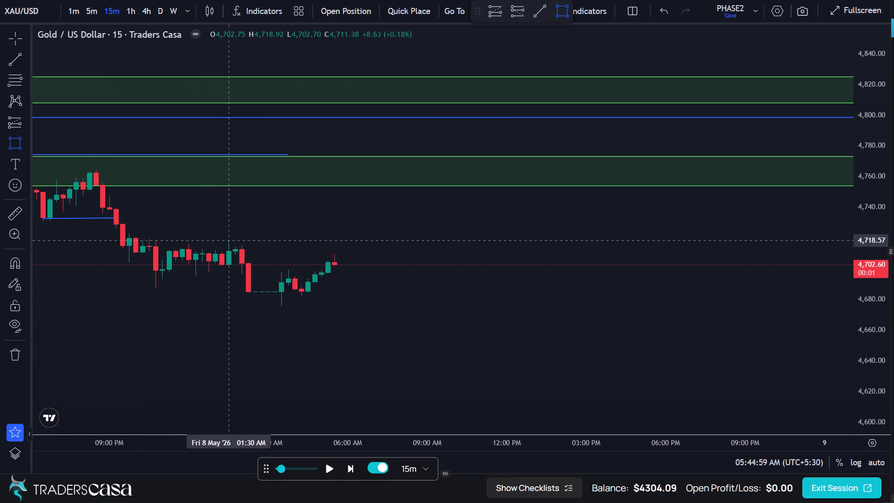
pyautogui.click(228, 240)
pyautogui.click(330, 266)
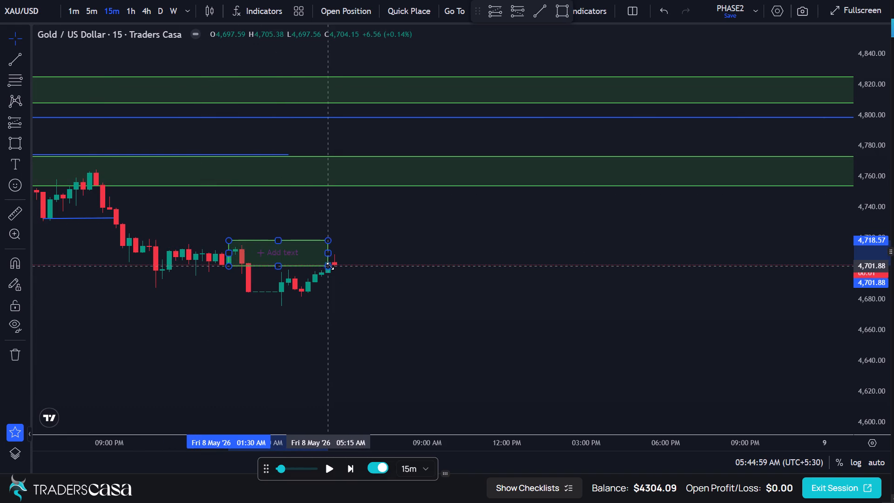
pyautogui.click(353, 256)
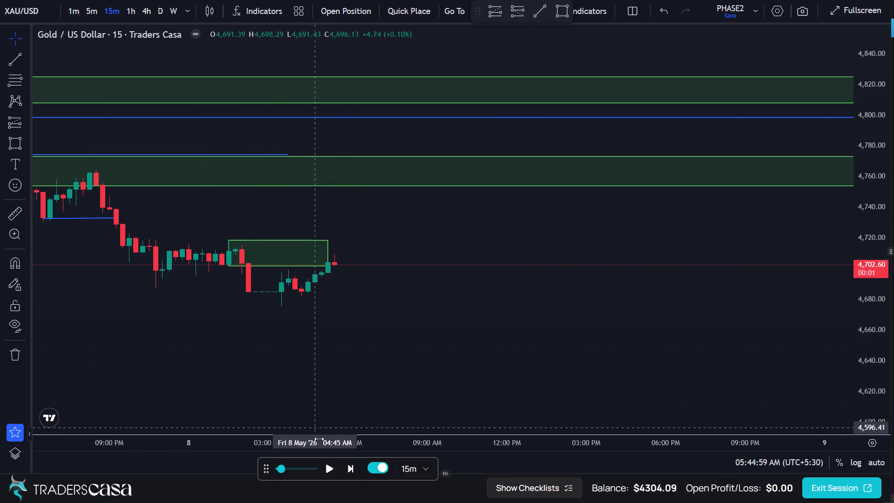
# Advance the replay past 5:45 AM on 8 May to follow price after the newest rectangle zone.
pyautogui.click(346, 468)
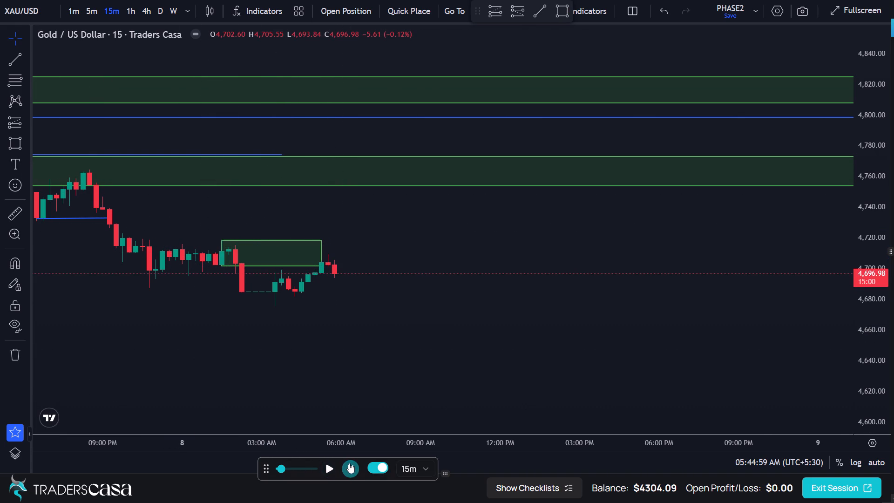
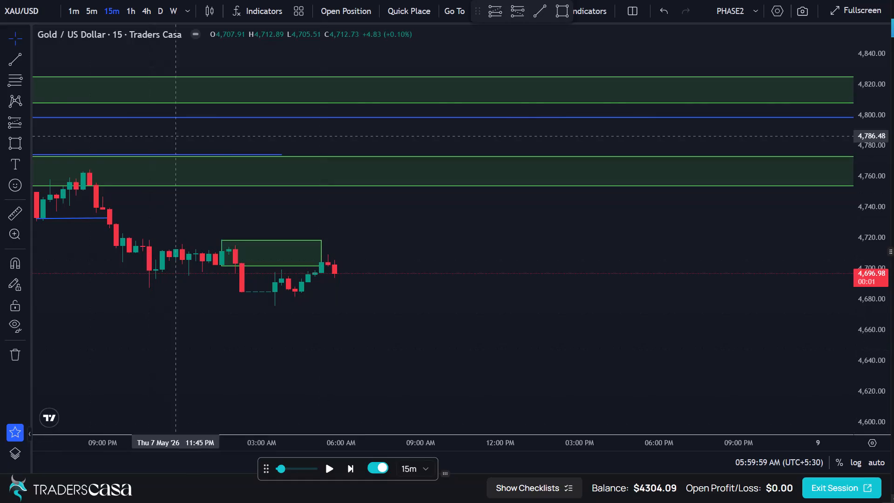
# Switch the chart to the 5-minute timeframe.
pyautogui.click(84, 14)
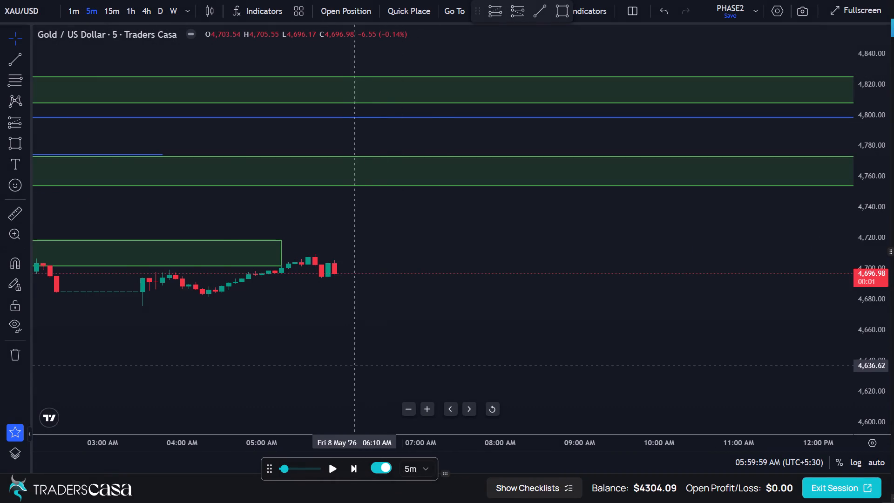
# Examine the 5-minute price action on 7 and 8 May around the newest small green zone.
pyautogui.scroll(-1, 358, 366)
pyautogui.scroll(1, 358, 366)
pyautogui.scroll(-8, 358, 366)
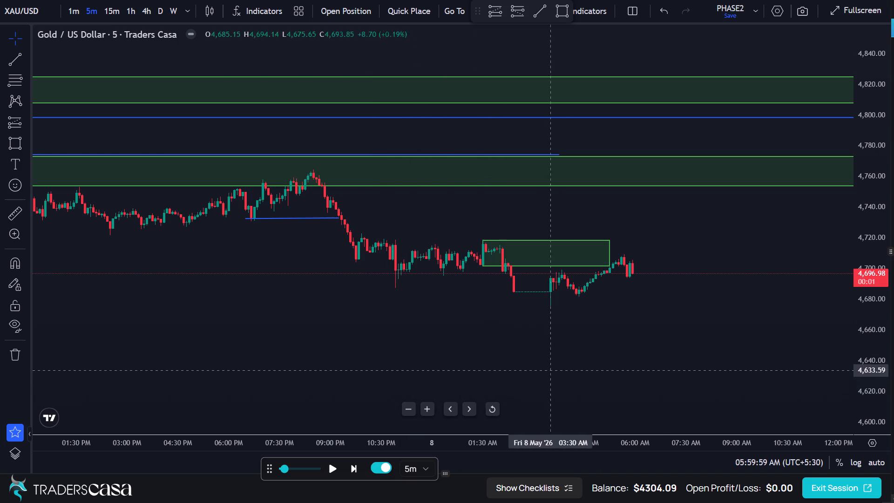
pyautogui.moveTo(623, 357); pyautogui.dragTo(493, 356)
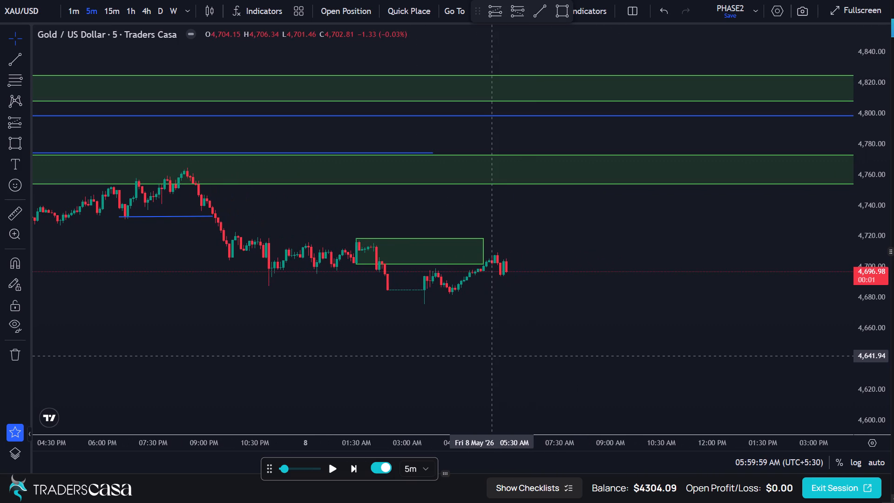
pyautogui.scroll(4, 492, 356)
pyautogui.scroll(-1, 492, 355)
pyautogui.scroll(1, 492, 355)
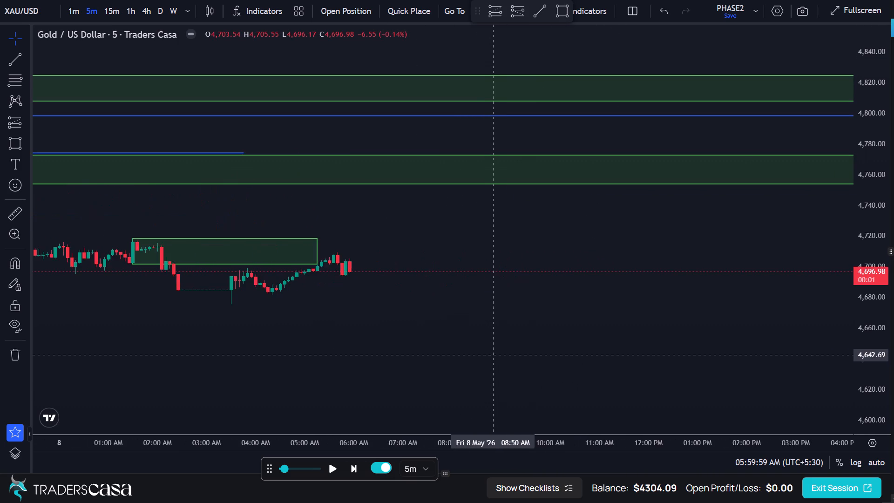
pyautogui.scroll(2, 492, 355)
pyautogui.moveTo(319, 343); pyautogui.dragTo(696, 380)
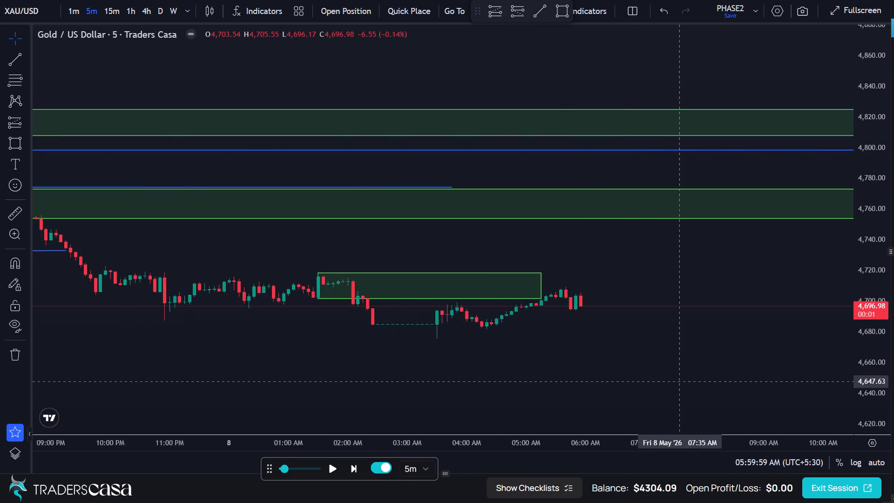
pyautogui.moveTo(696, 380); pyautogui.dragTo(696, 380)
pyautogui.moveTo(866, 265); pyautogui.dragTo(866, 248)
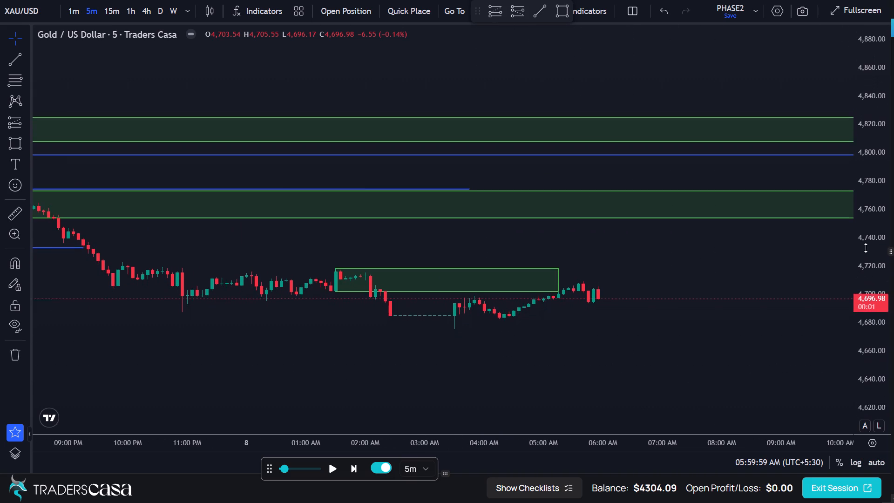
pyautogui.moveTo(866, 248); pyautogui.dragTo(835, 122)
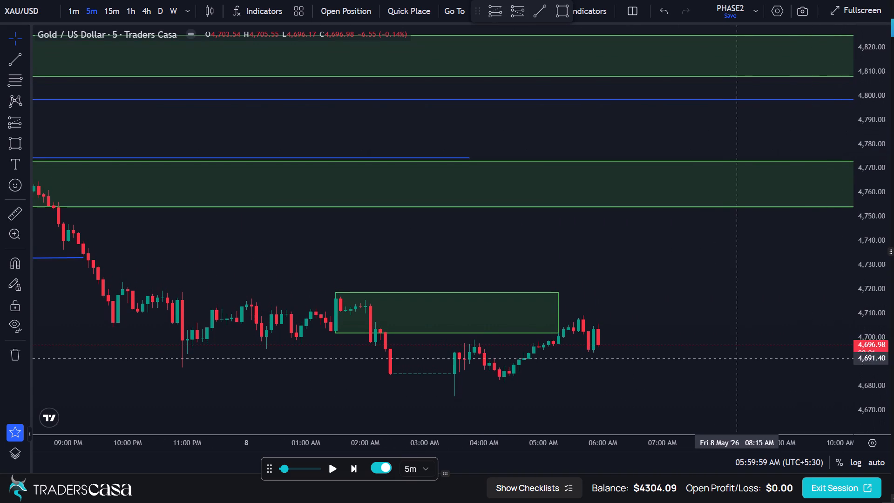
pyautogui.moveTo(705, 374); pyautogui.dragTo(713, 224)
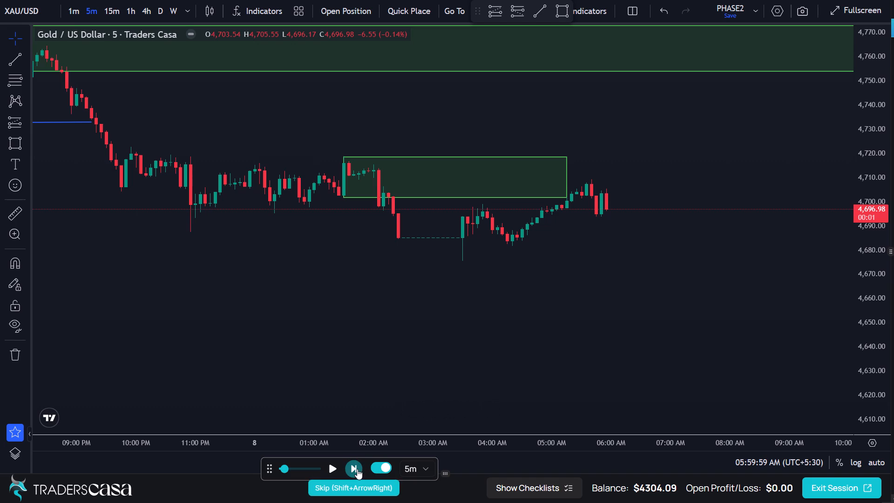
pyautogui.moveTo(629, 229); pyautogui.dragTo(496, 202)
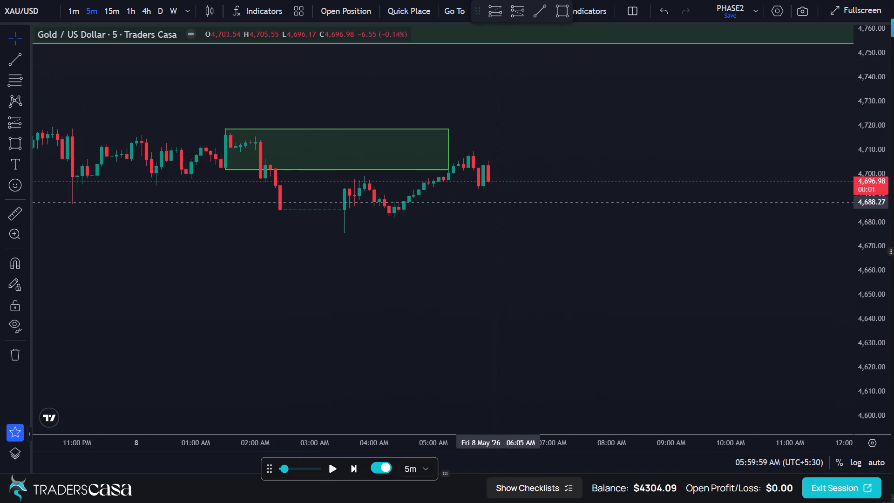
# Advance the replay in 5-minute candles to about 7:10 AM on 8 May.
pyautogui.doubleClick(357, 464)
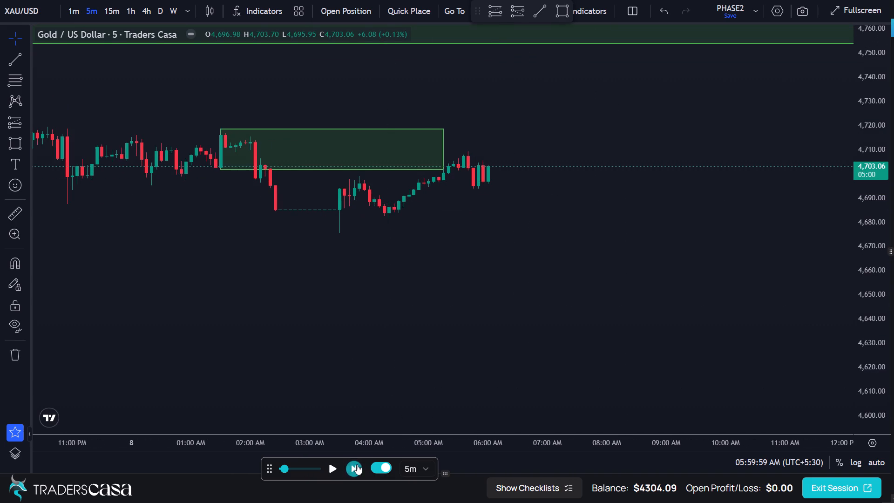
pyautogui.tripleClick(353, 464)
pyautogui.tripleClick(353, 464)
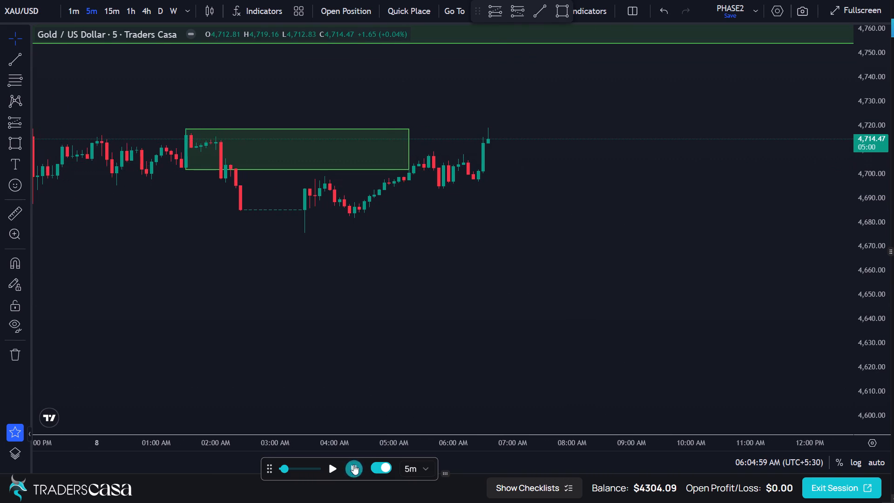
pyautogui.click(353, 464)
pyautogui.click(353, 464)
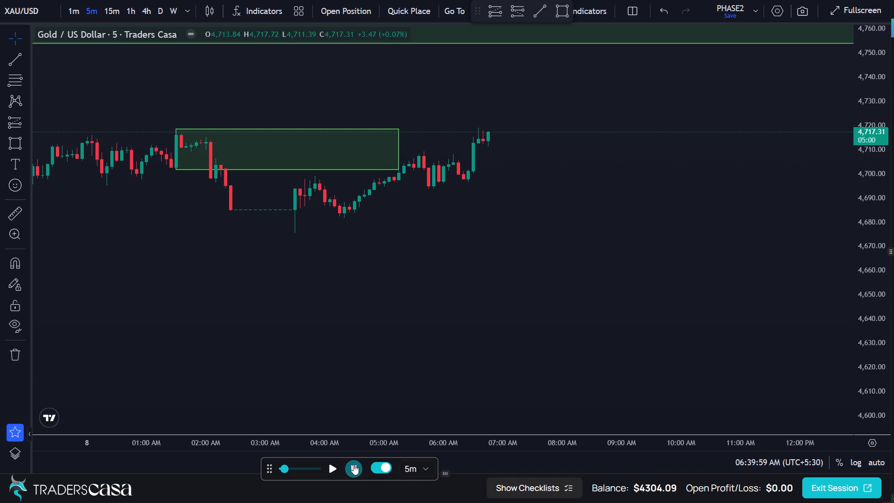
pyautogui.click(353, 464)
pyautogui.click(353, 464)
pyautogui.click(353, 464)
pyautogui.click(353, 464)
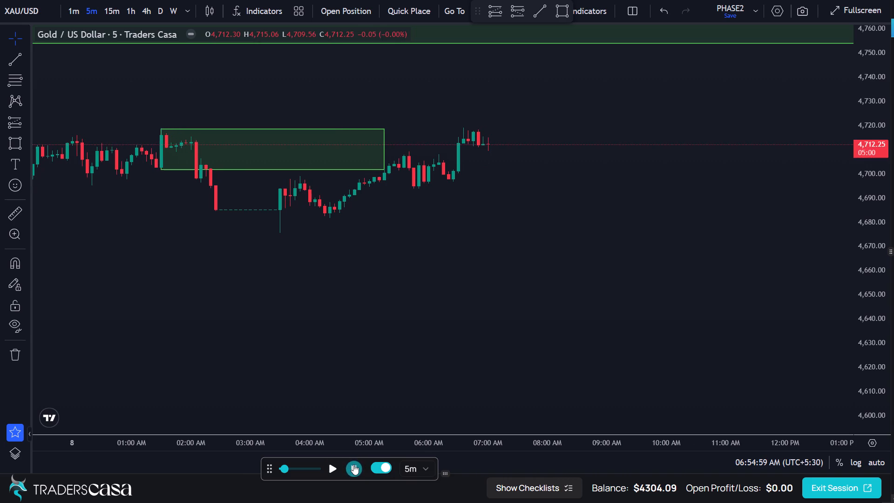
# Draw a short position at the latest candle with entry 4,707.29, stop 4,721.97 and target 4,677.92.
pyautogui.scroll(1, 618, 278)
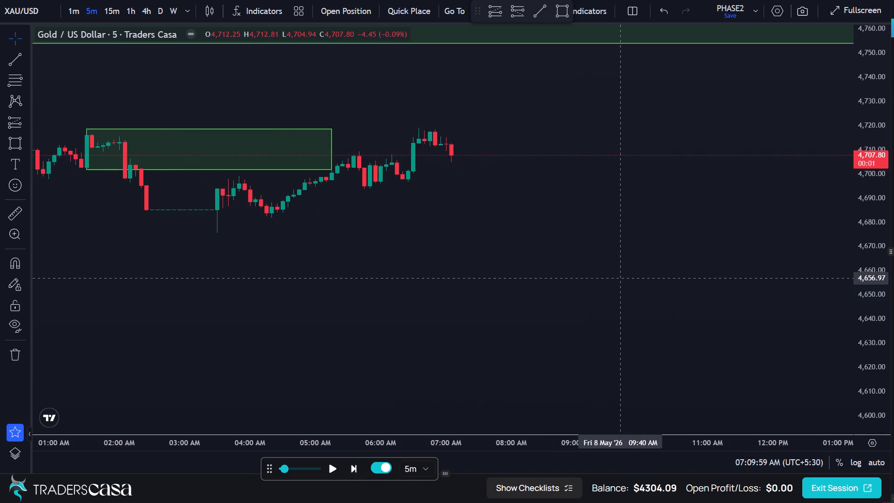
pyautogui.moveTo(623, 308); pyautogui.dragTo(542, 308)
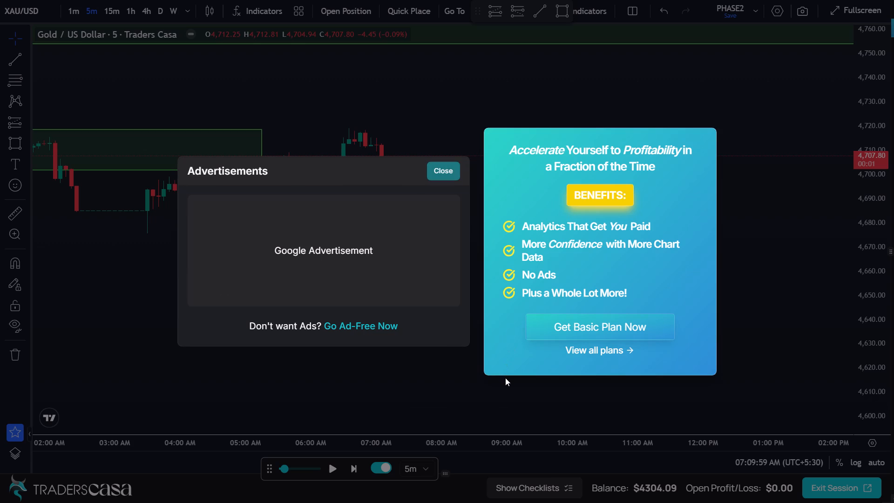
pyautogui.click(455, 176)
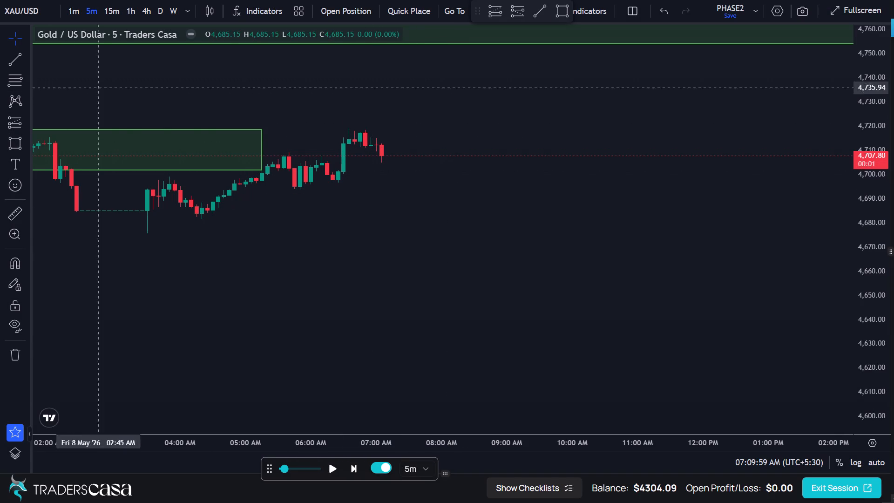
pyautogui.click(518, 14)
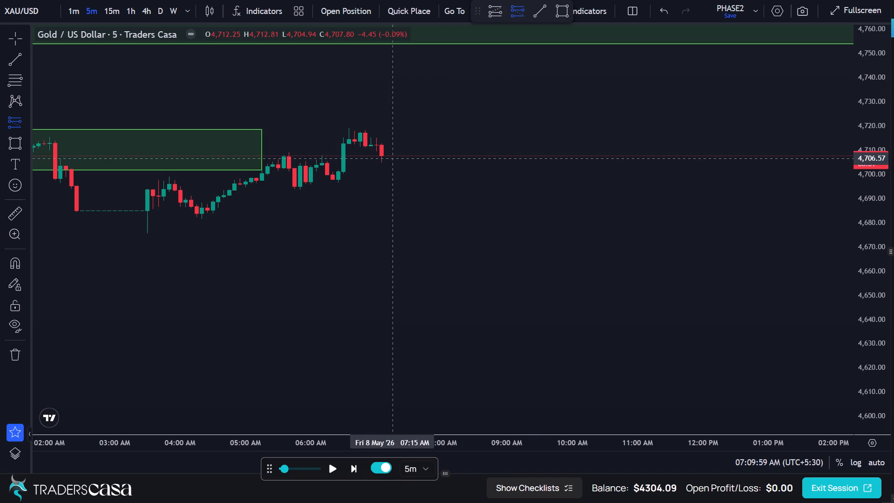
pyautogui.click(388, 157)
pyautogui.moveTo(390, 135); pyautogui.dragTo(391, 127)
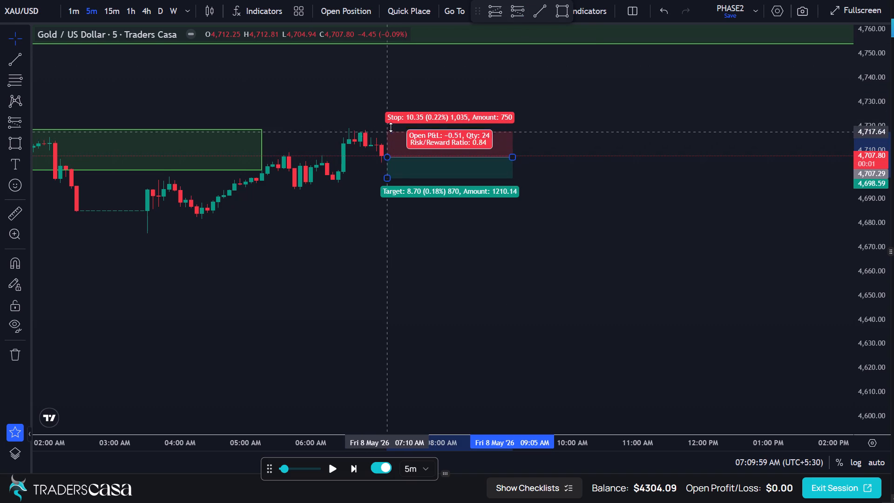
pyautogui.moveTo(391, 127); pyautogui.dragTo(393, 122)
pyautogui.moveTo(387, 179); pyautogui.dragTo(387, 189)
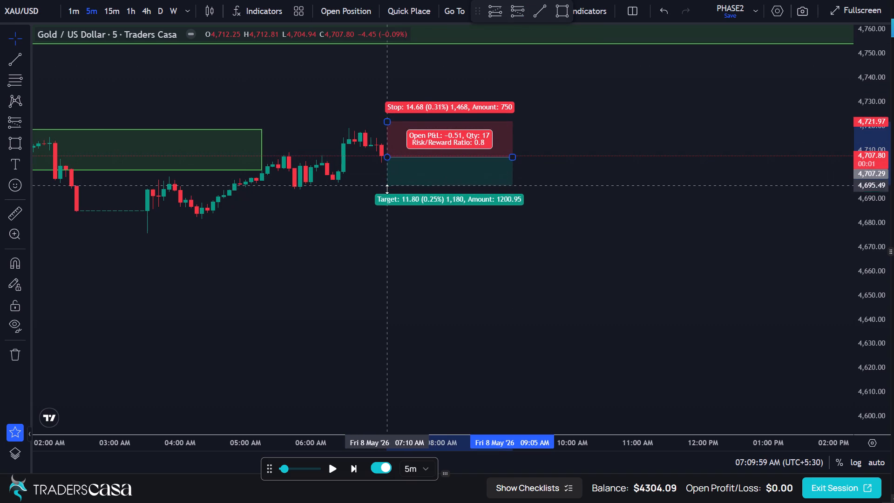
pyautogui.moveTo(387, 189); pyautogui.dragTo(389, 207)
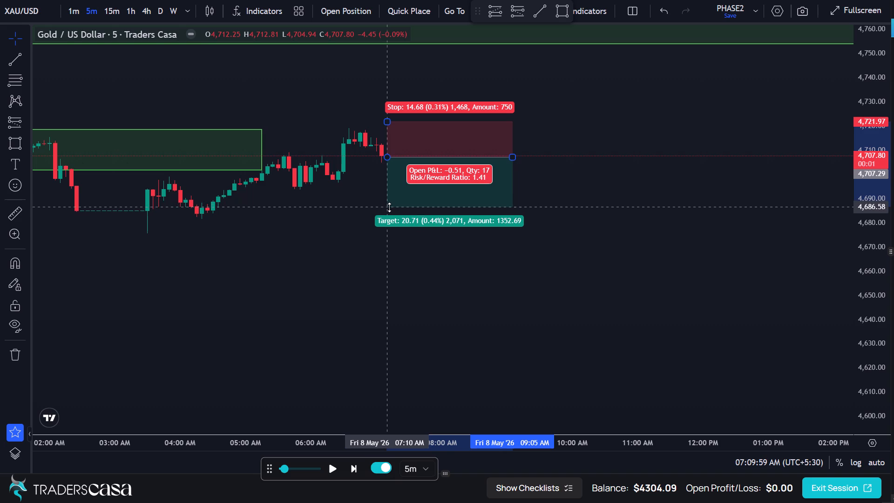
pyautogui.moveTo(389, 207); pyautogui.dragTo(390, 218)
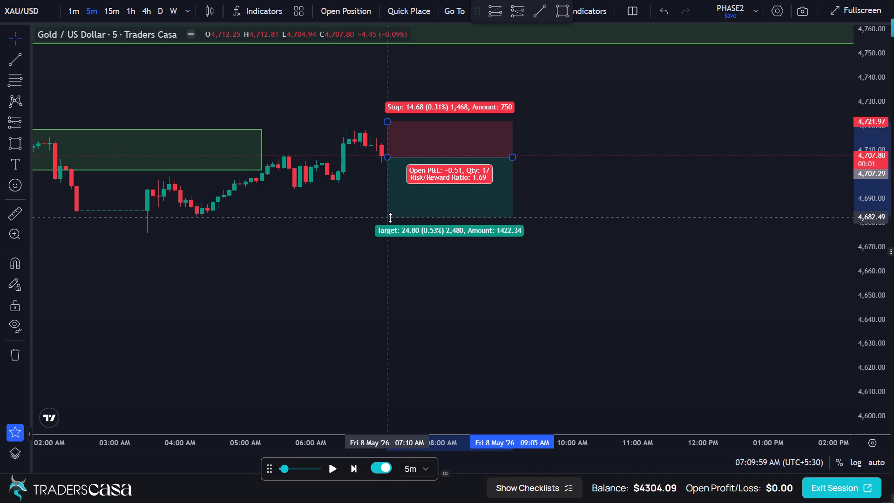
pyautogui.moveTo(390, 218); pyautogui.dragTo(392, 225)
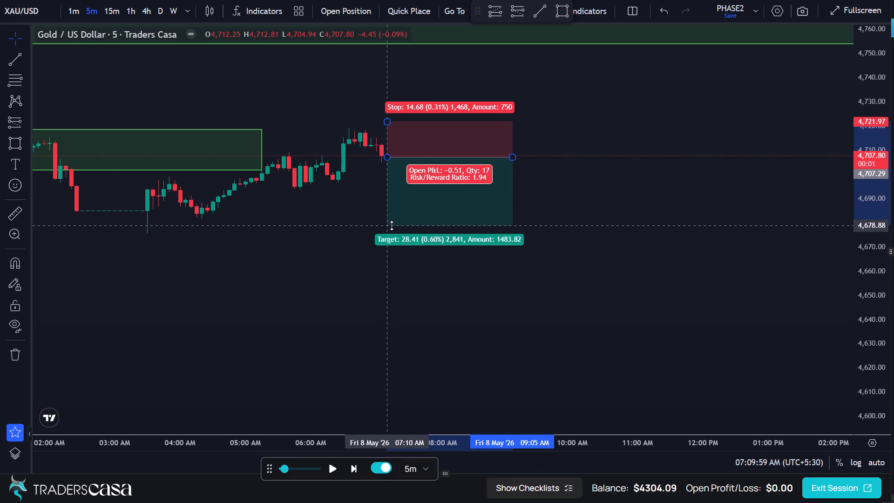
pyautogui.moveTo(392, 225); pyautogui.dragTo(392, 228)
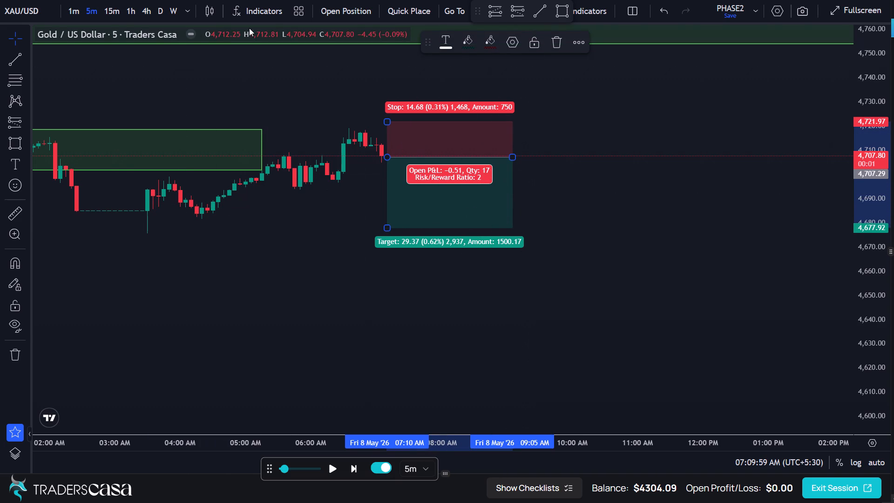
# Place a sell stop order at 4707.29 with take profit 4677.92, stop loss 4721.97 and 1% risk.
pyautogui.click(324, 7)
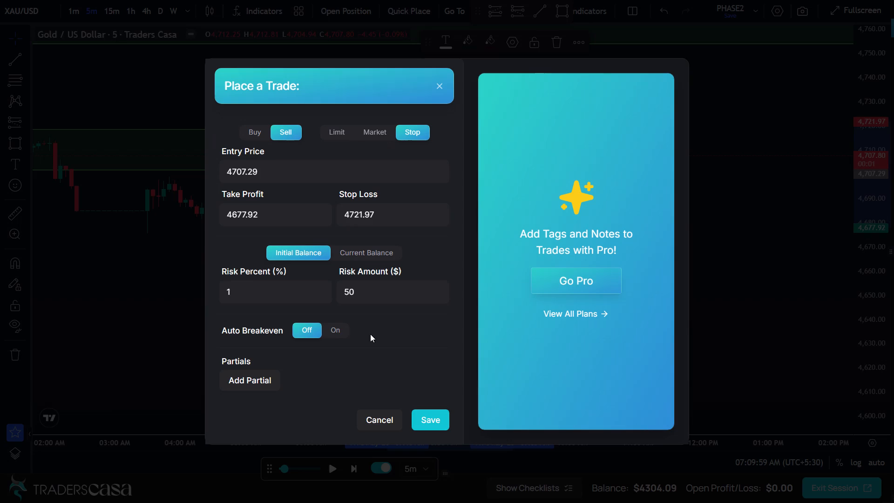
pyautogui.click(423, 420)
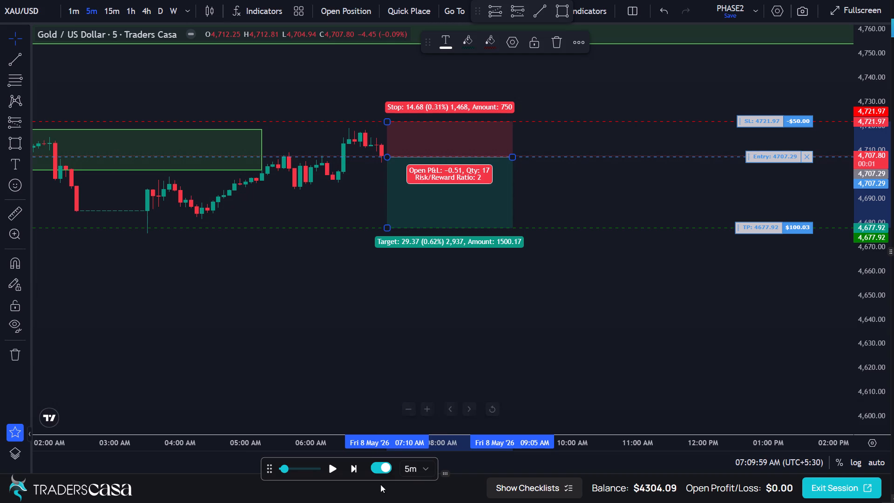
# Advance the replay to about 7:25 AM on 8 May to follow the placed trade.
pyautogui.click(356, 470)
pyautogui.click(356, 470)
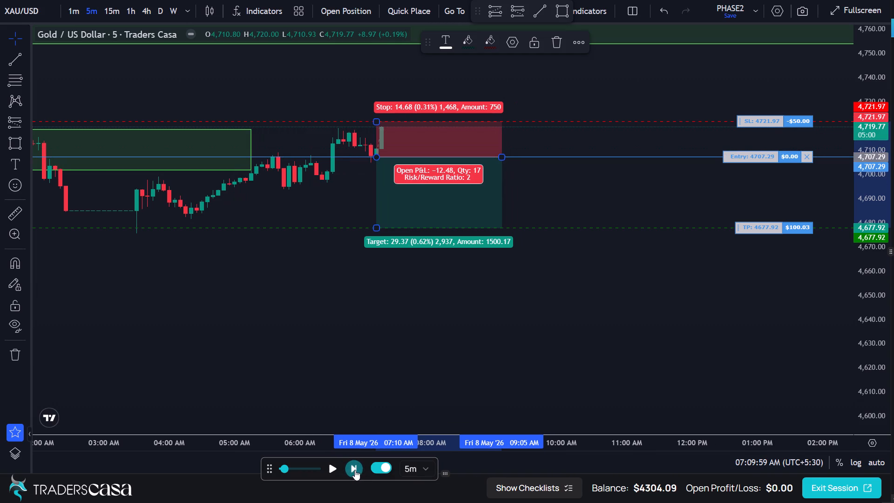
pyautogui.click(355, 470)
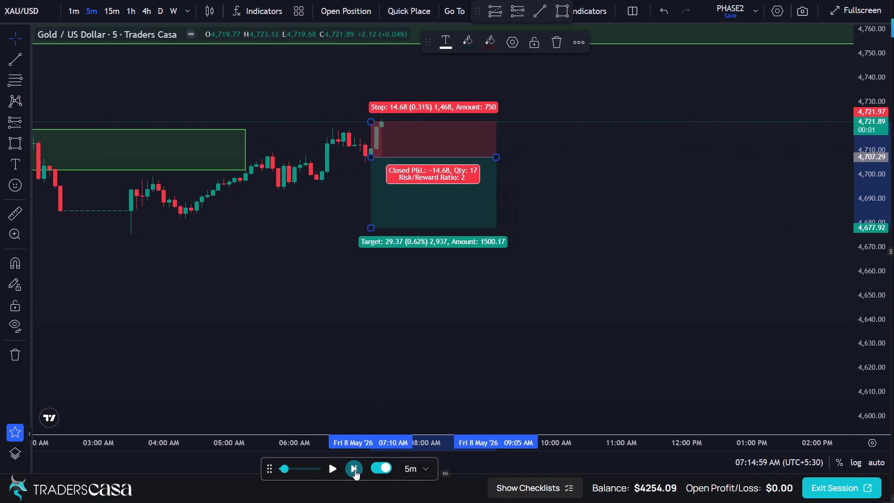
# Delete the short position drawing from the chart.
pyautogui.click(435, 200)
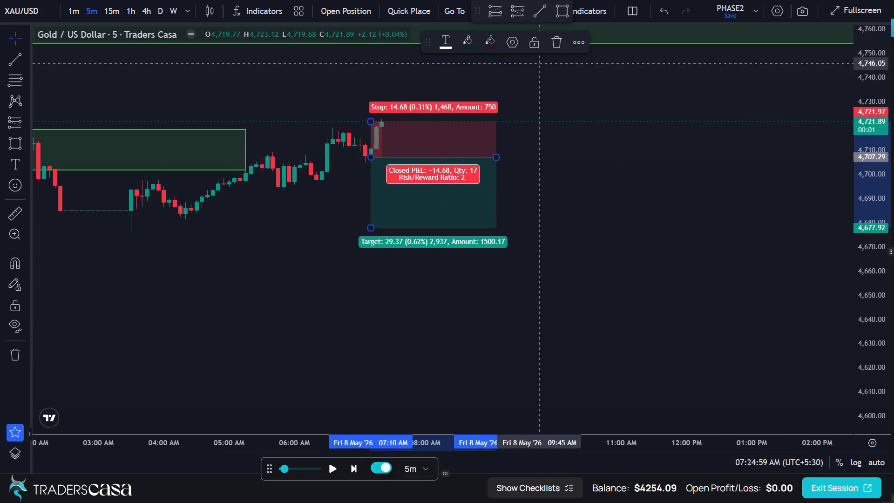
pyautogui.click(552, 43)
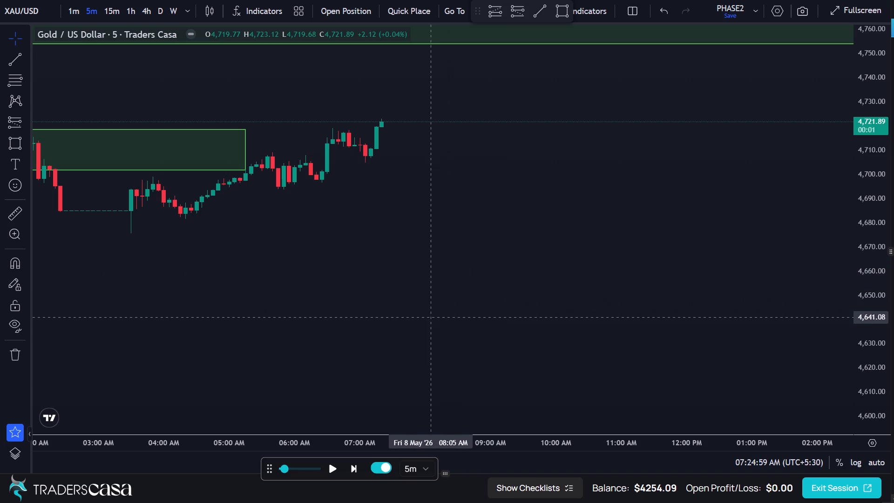
# Review the wider 5-minute price action and return the chart to the 15-minute timeframe.
pyautogui.moveTo(355, 308); pyautogui.dragTo(556, 326)
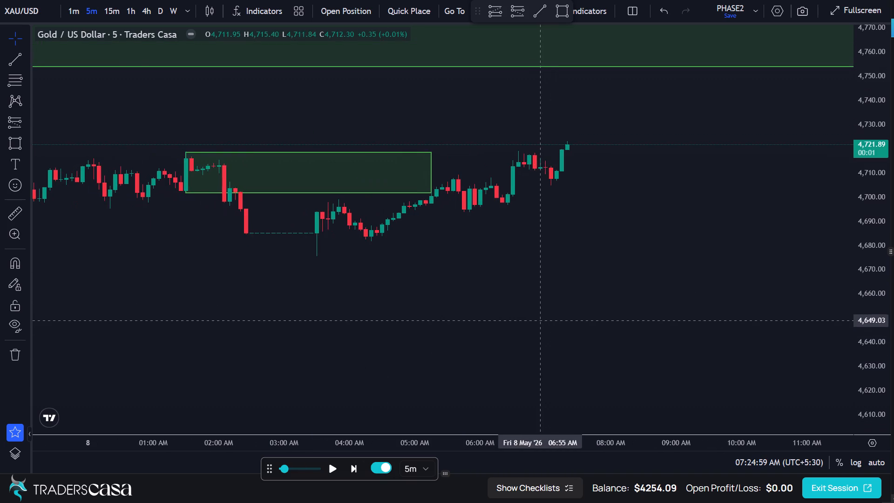
pyautogui.scroll(-6, 536, 319)
pyautogui.moveTo(525, 317); pyautogui.dragTo(499, 391)
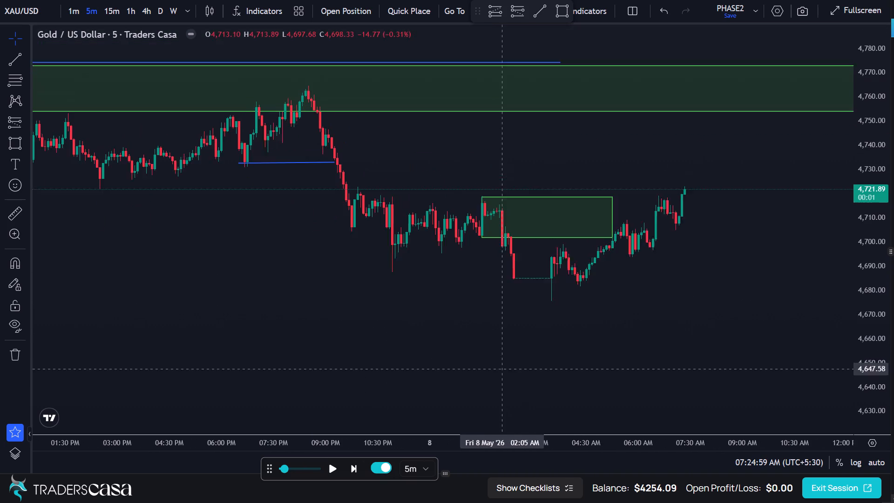
pyautogui.moveTo(499, 391); pyautogui.dragTo(498, 393)
pyautogui.scroll(3, 321, 176)
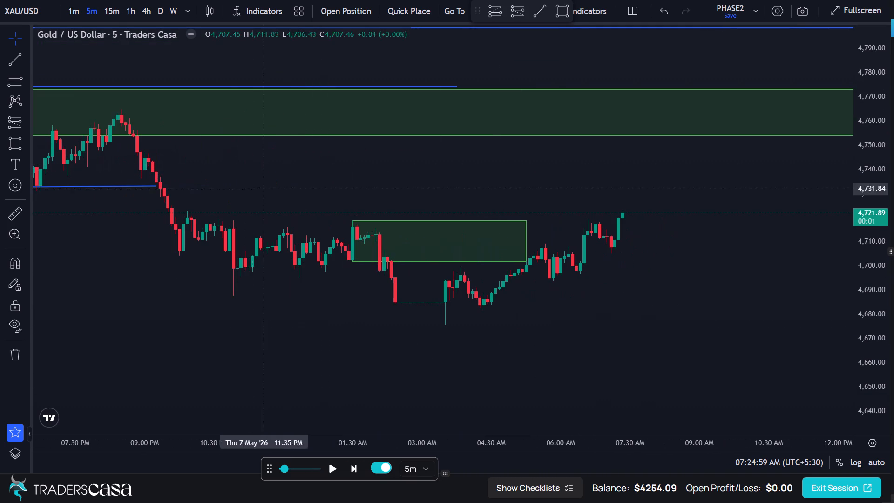
pyautogui.click(112, 5)
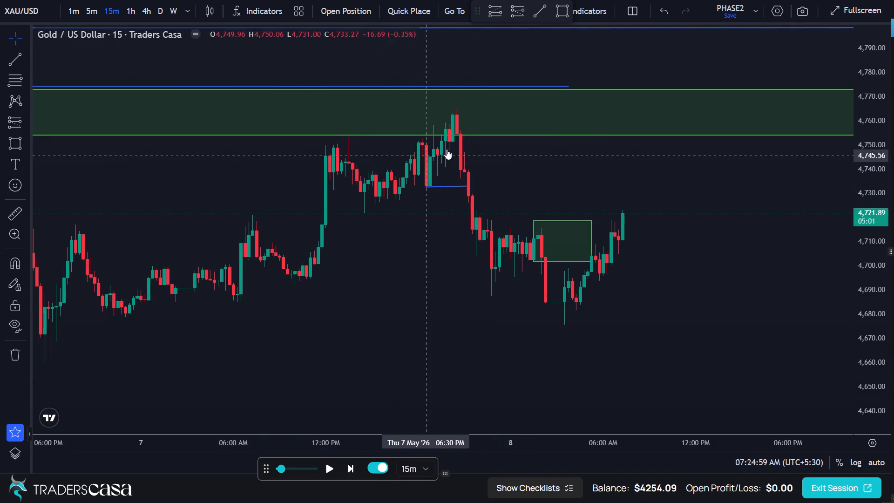
# Draw a rectangle zone from 7 May 8:15 PM at about 4,764 to 8 May 3:30 AM at about 4,750.
pyautogui.click(12, 144)
pyautogui.click(453, 112)
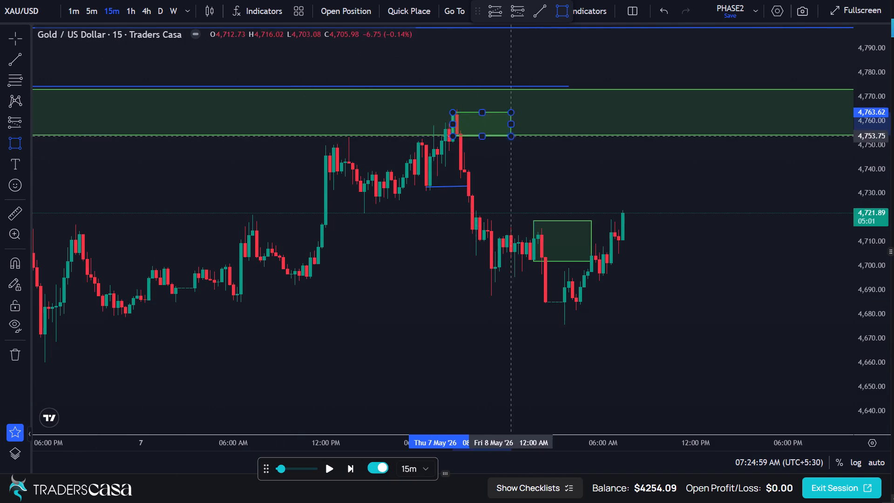
pyautogui.click(565, 146)
pyautogui.click(566, 172)
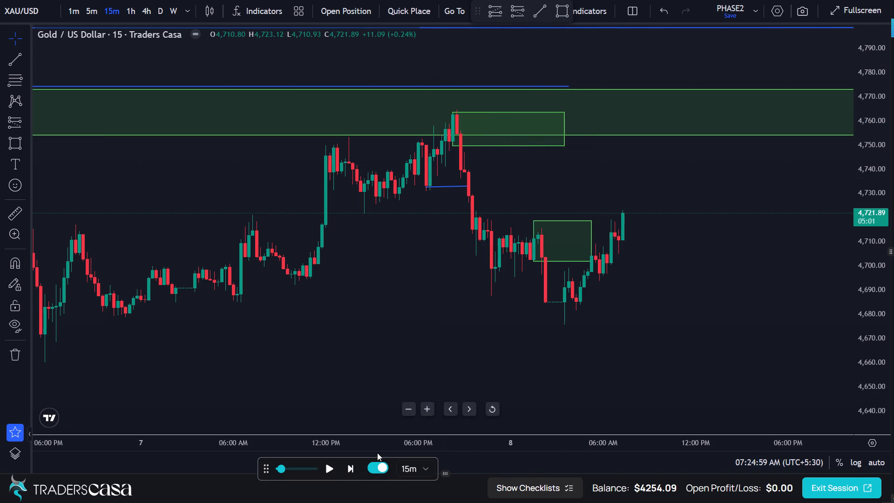
# Advance the 15-minute replay to about 8:00 PM on 8 May.
pyautogui.tripleClick(353, 466)
pyautogui.tripleClick(353, 466)
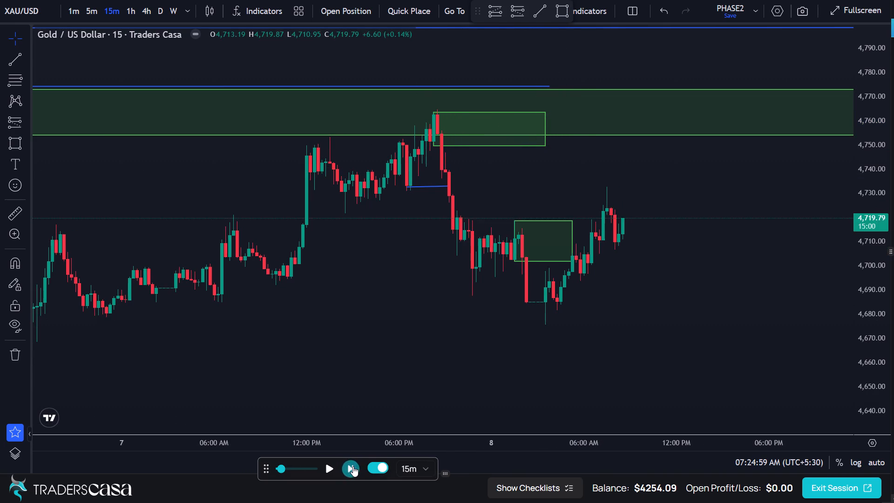
pyautogui.tripleClick(353, 466)
pyautogui.tripleClick(353, 466)
pyautogui.tripleClick(353, 466)
pyautogui.tripleClick(353, 466)
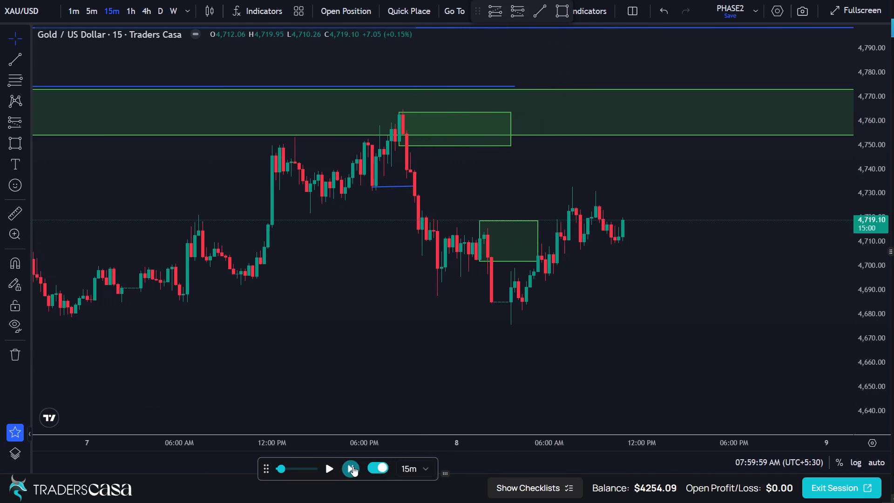
pyautogui.tripleClick(353, 466)
pyautogui.tripleClick(353, 466)
pyautogui.tripleClick(353, 466)
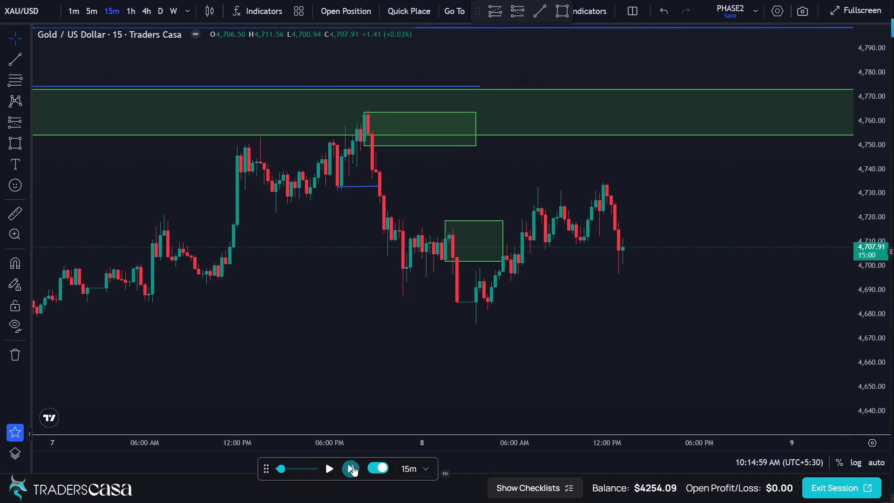
pyautogui.tripleClick(353, 466)
pyautogui.click(353, 467)
pyautogui.tripleClick(353, 467)
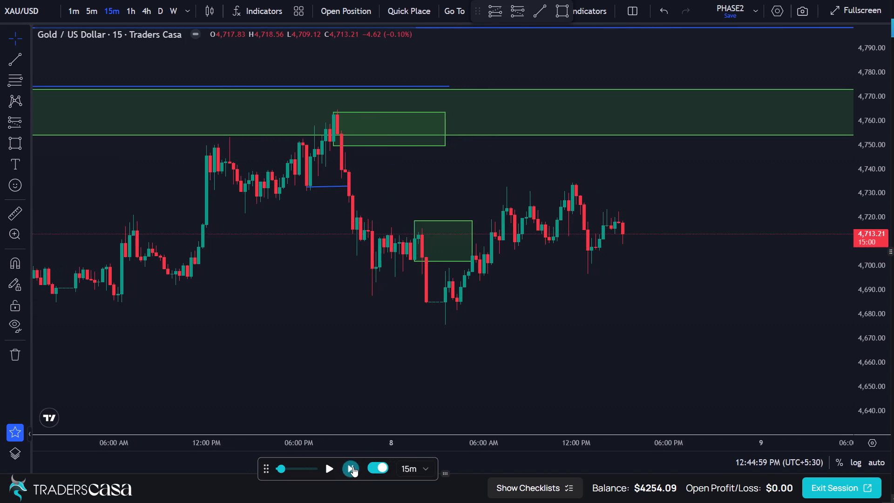
pyautogui.tripleClick(353, 467)
pyautogui.tripleClick(353, 466)
pyautogui.tripleClick(353, 465)
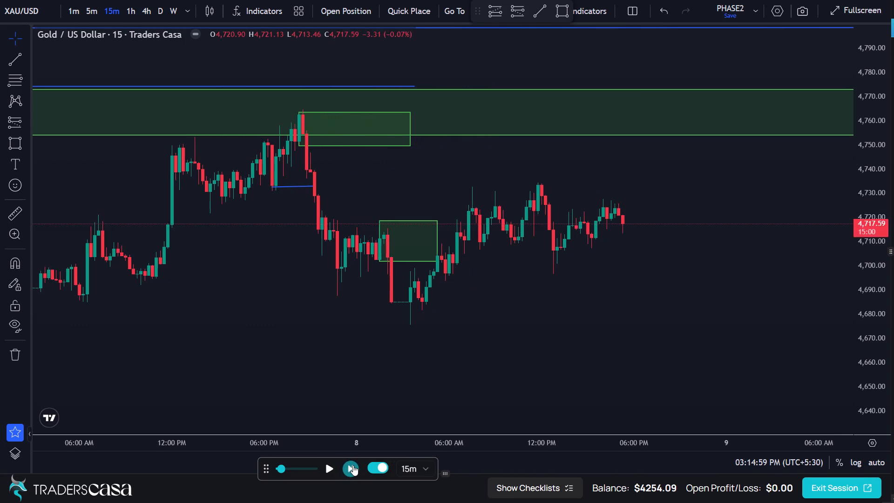
pyautogui.tripleClick(353, 465)
pyautogui.tripleClick(353, 465)
pyautogui.doubleClick(353, 465)
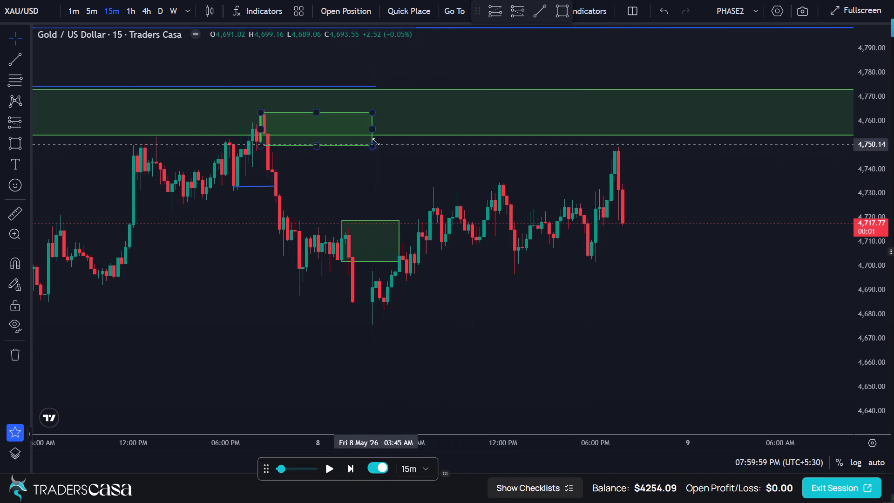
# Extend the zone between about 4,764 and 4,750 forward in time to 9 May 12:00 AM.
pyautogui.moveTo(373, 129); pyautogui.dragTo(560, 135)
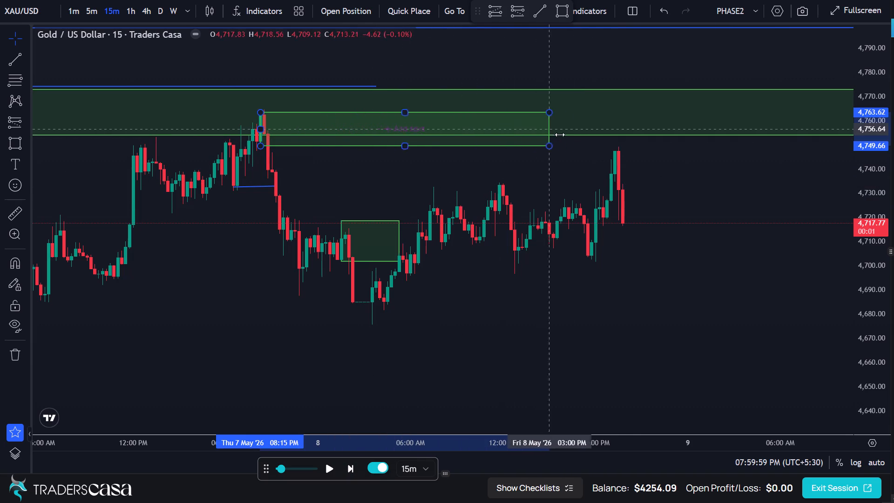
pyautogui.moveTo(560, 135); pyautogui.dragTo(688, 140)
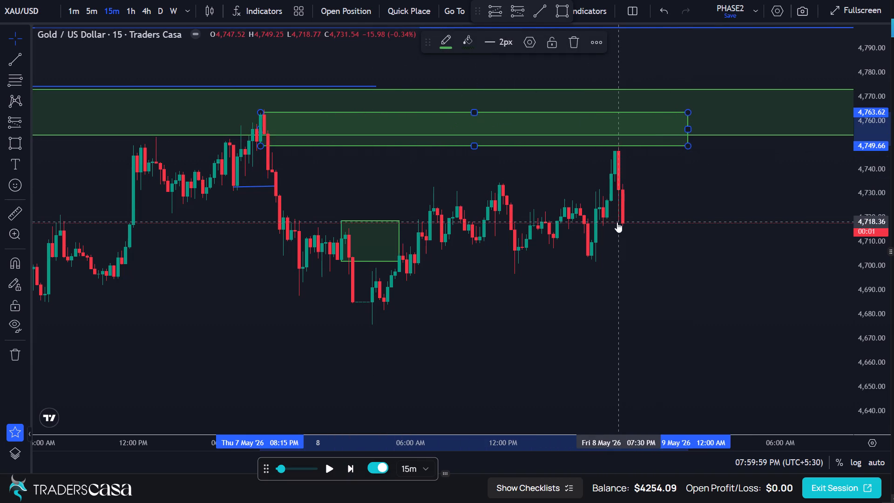
# Examine the 8 May evening reaction beneath the extended zone on the 5-minute timeframe and return to the 15-minute timeframe.
pyautogui.scroll(3, 617, 215)
pyautogui.click(92, 9)
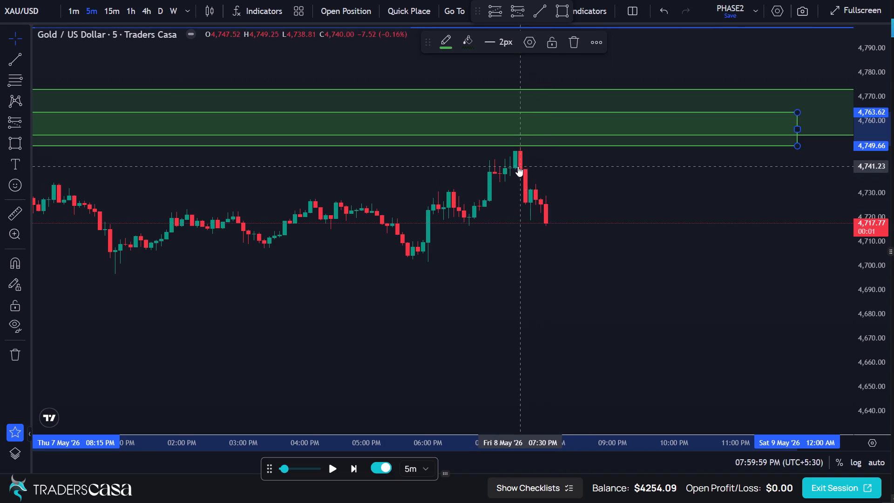
pyautogui.moveTo(570, 174); pyautogui.dragTo(773, 184)
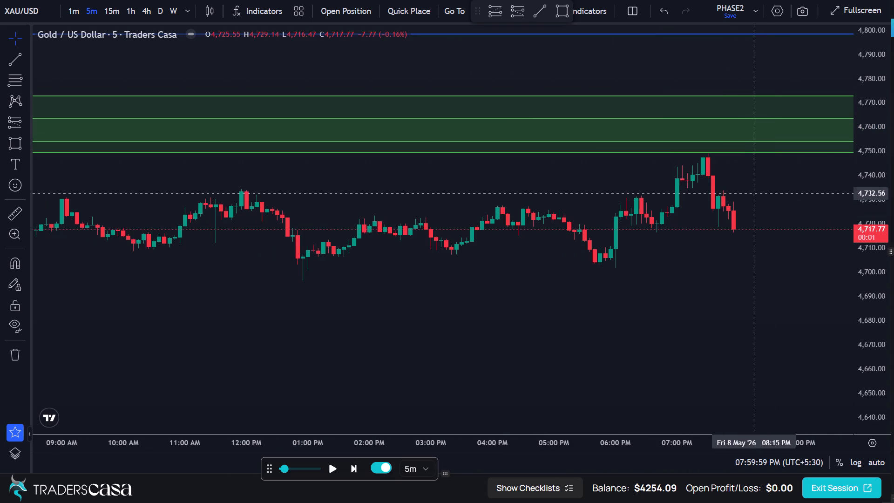
pyautogui.scroll(3, 793, 216)
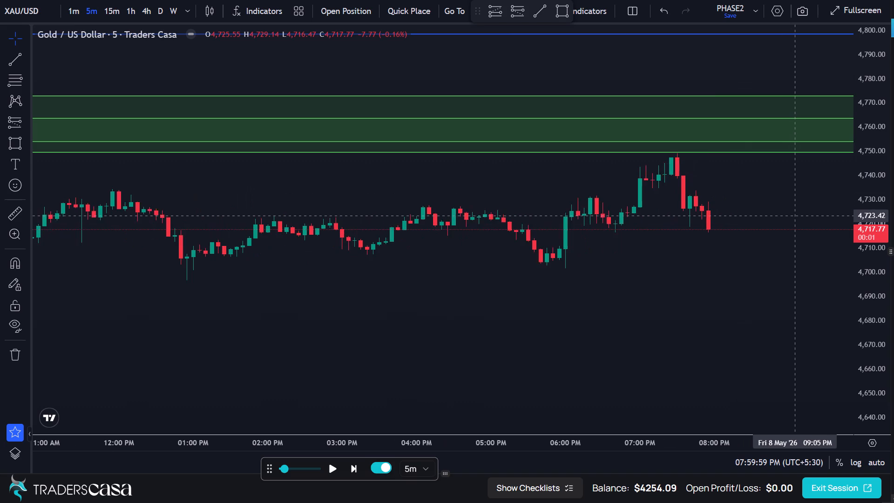
pyautogui.moveTo(787, 207); pyautogui.dragTo(656, 222)
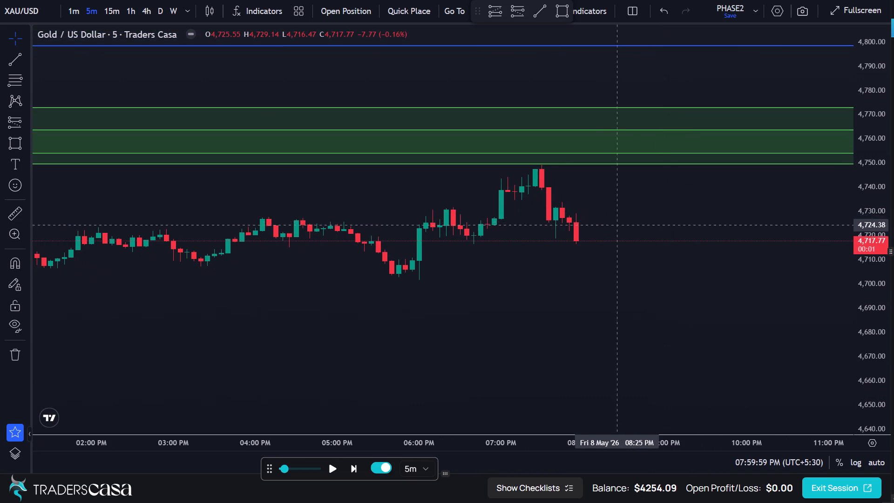
pyautogui.moveTo(598, 207); pyautogui.dragTo(762, 225)
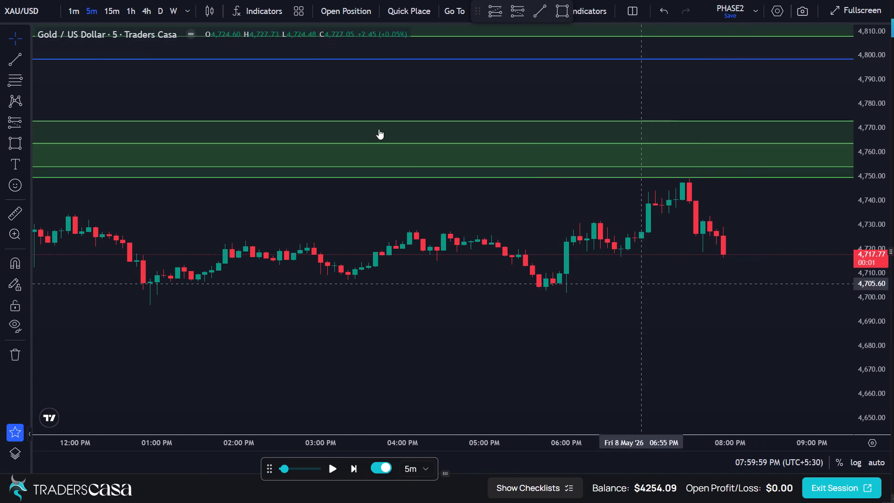
pyautogui.click(116, 10)
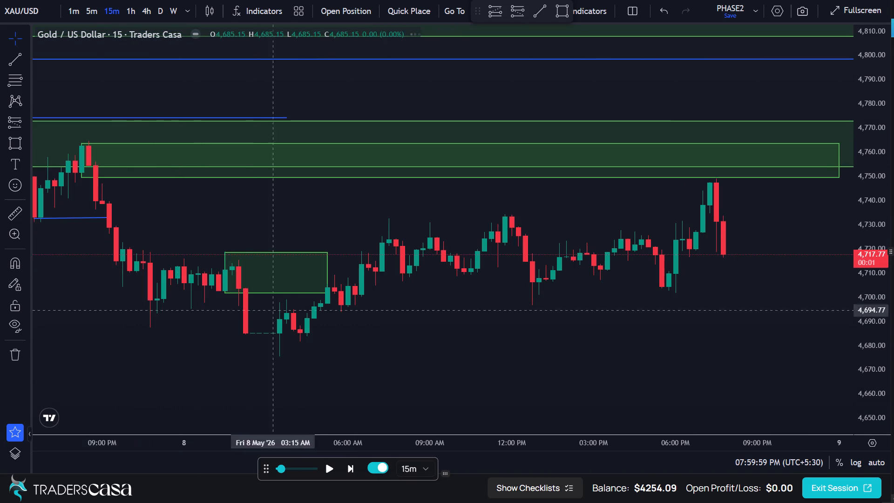
# Advance the 15-minute replay to about 12:15 AM on 9 May.
pyautogui.tripleClick(348, 467)
pyautogui.tripleClick(348, 467)
pyautogui.tripleClick(348, 467)
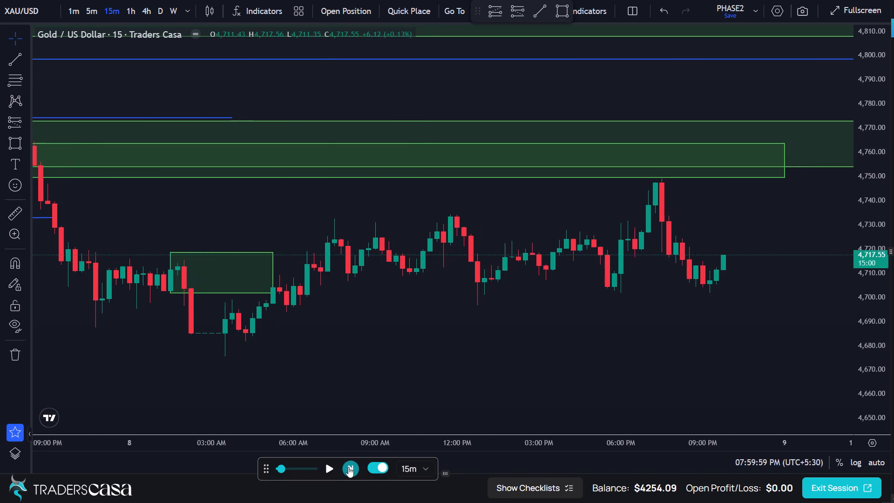
pyautogui.tripleClick(348, 467)
pyautogui.tripleClick(348, 467)
pyautogui.doubleClick(348, 467)
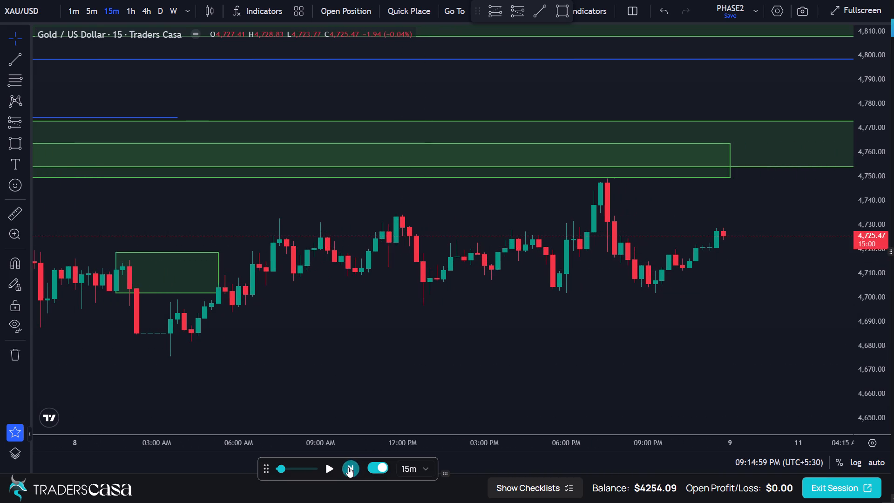
# Delete the rectangle zone between about 4,764 and 4,750 from the chart.
pyautogui.click(674, 180)
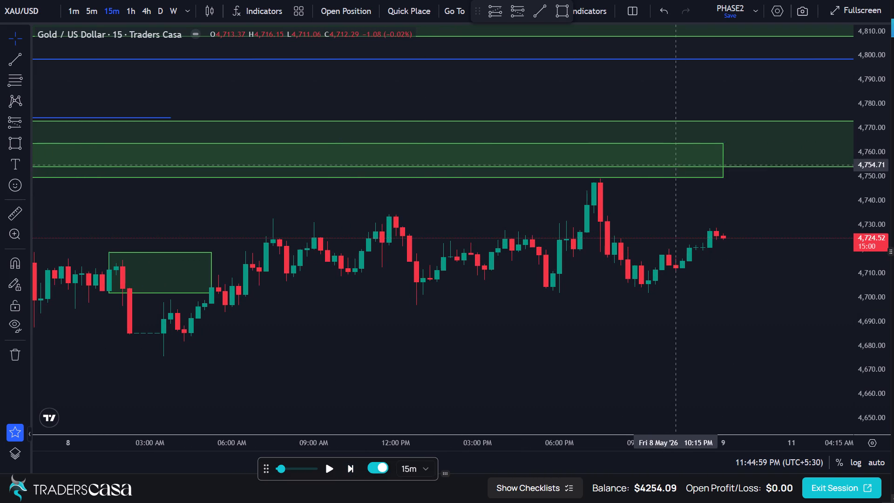
pyautogui.click(723, 180)
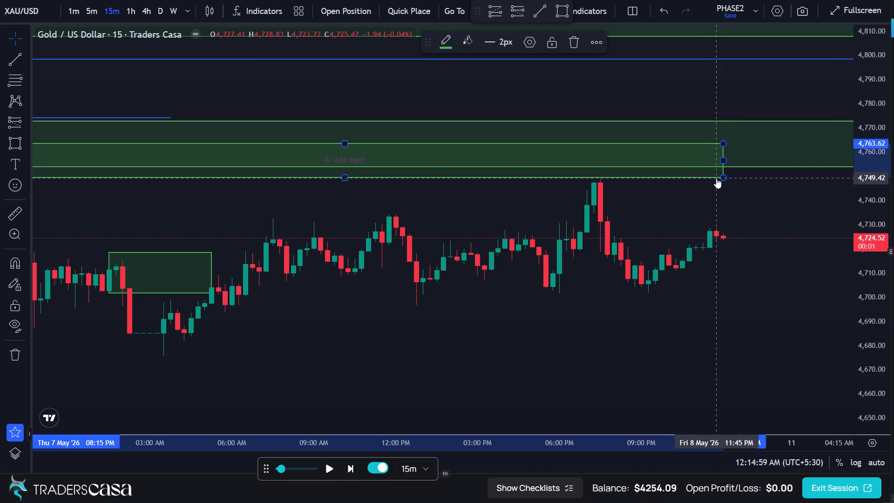
pyautogui.click(577, 49)
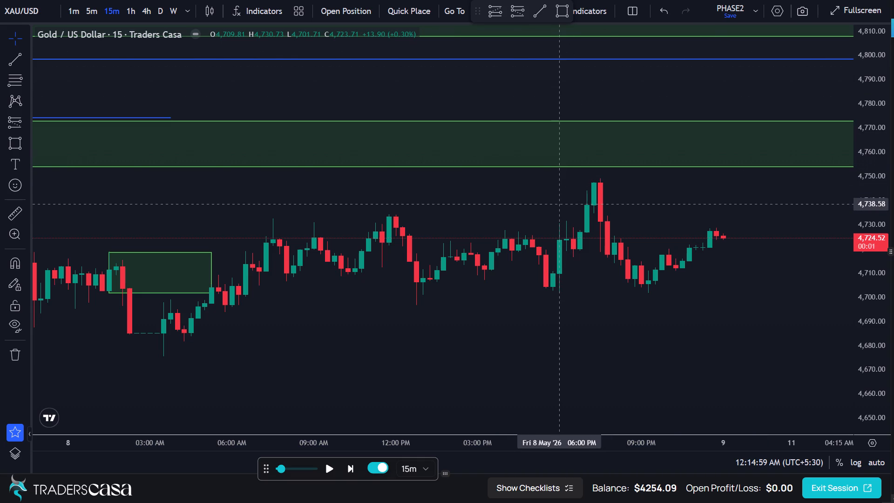
# Draw a rectangle zone from 8 May 7:15 PM at about 4,748 to 9 May 12:45 AM at about 4,735.
pyautogui.click(6, 146)
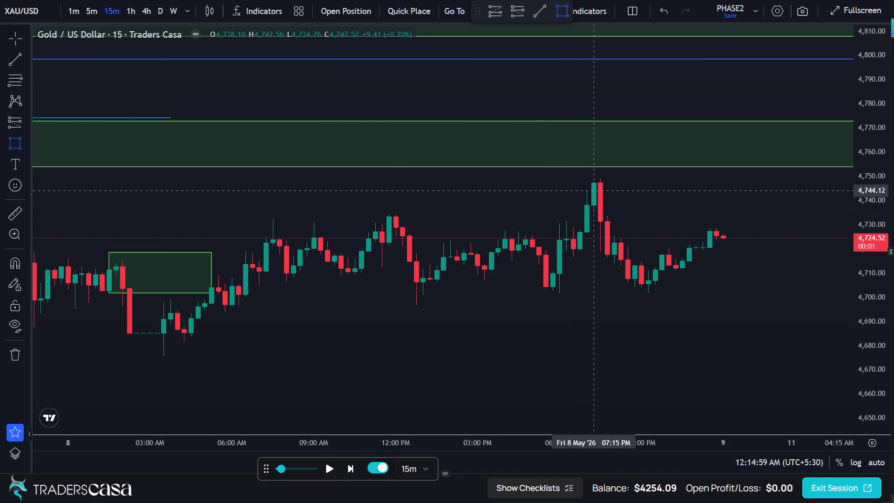
pyautogui.click(596, 181)
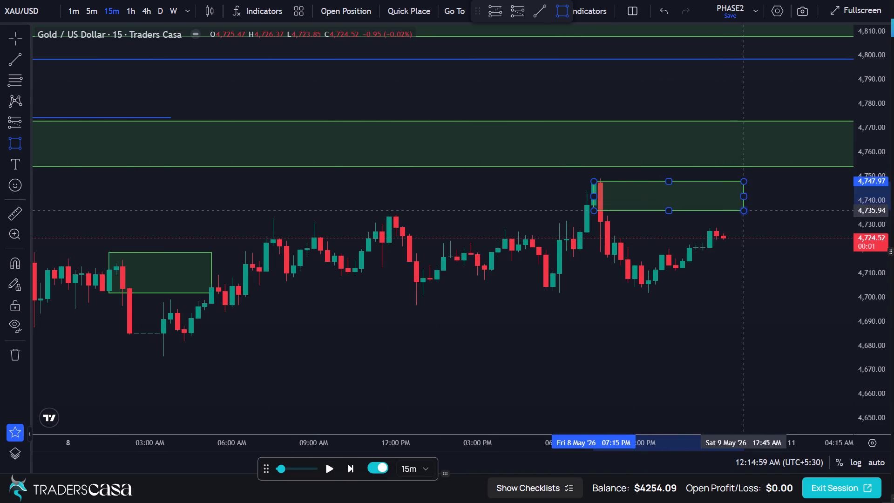
pyautogui.click(744, 211)
pyautogui.click(744, 239)
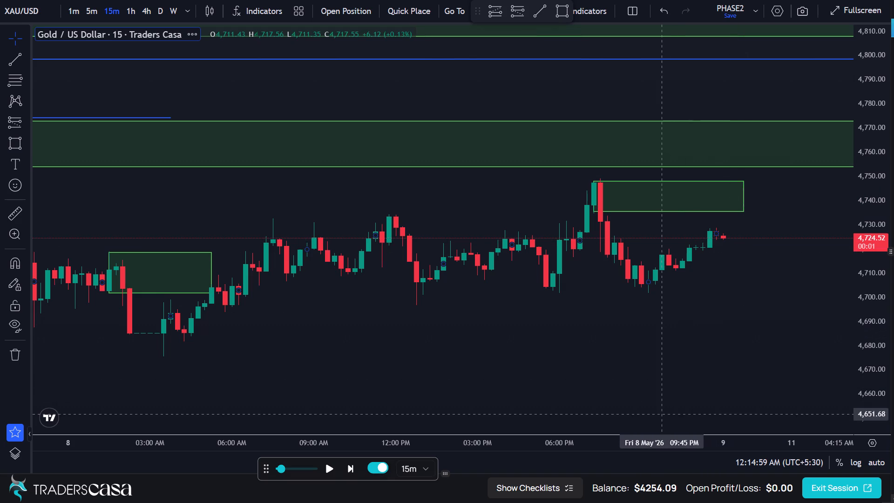
# Advance the 15-minute replay to about 7:45 PM on 11 May.
pyautogui.click(357, 462)
pyautogui.click(357, 462)
pyautogui.click(356, 469)
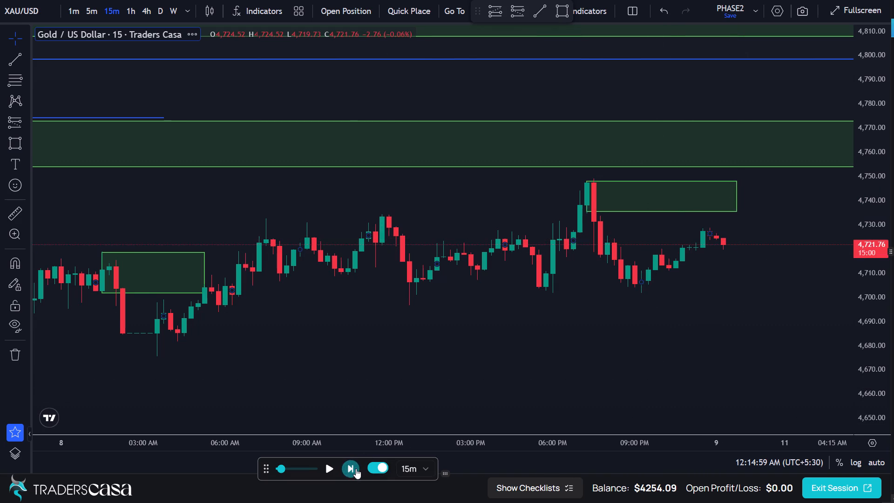
pyautogui.tripleClick(356, 469)
pyautogui.tripleClick(356, 469)
pyautogui.tripleClick(356, 469)
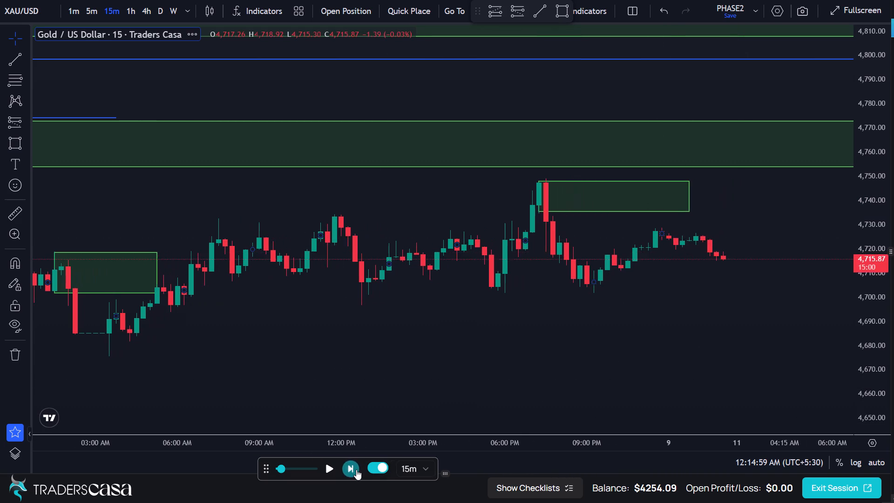
pyautogui.tripleClick(356, 469)
pyautogui.tripleClick(356, 469)
pyautogui.tripleClick(356, 469)
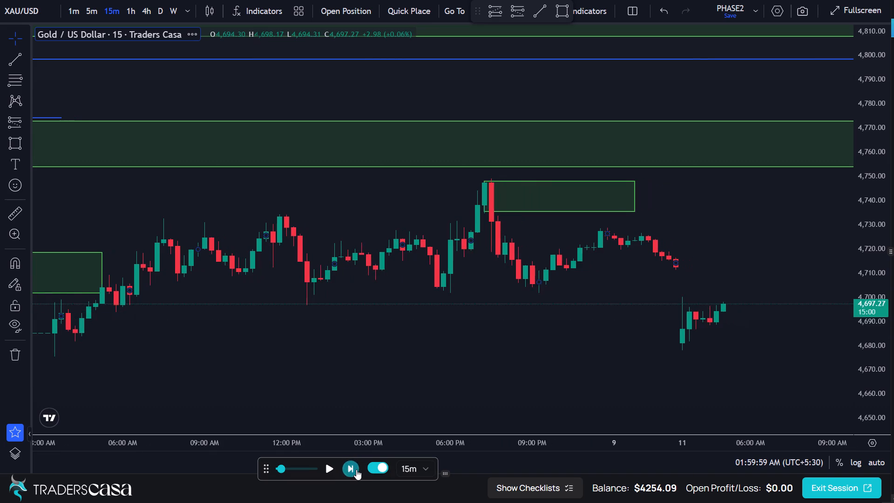
pyautogui.tripleClick(356, 469)
pyautogui.tripleClick(356, 469)
pyautogui.tripleClick(356, 469)
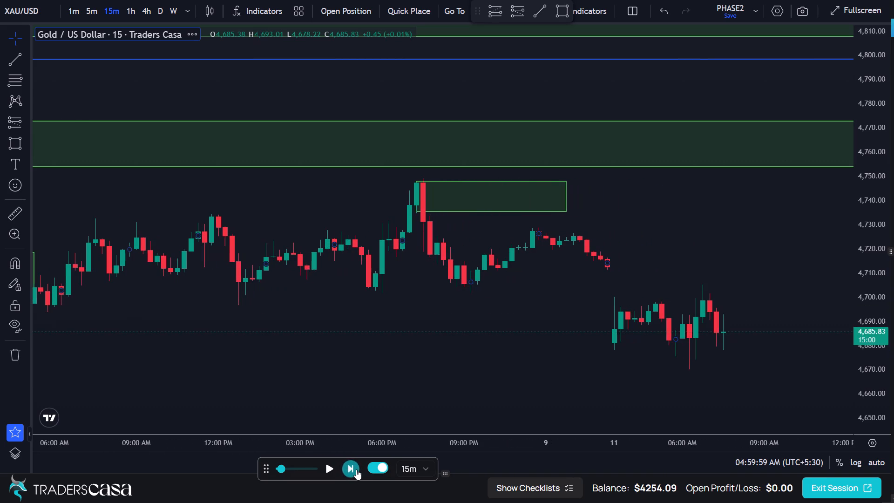
pyautogui.doubleClick(356, 469)
pyautogui.tripleClick(357, 469)
pyautogui.tripleClick(357, 469)
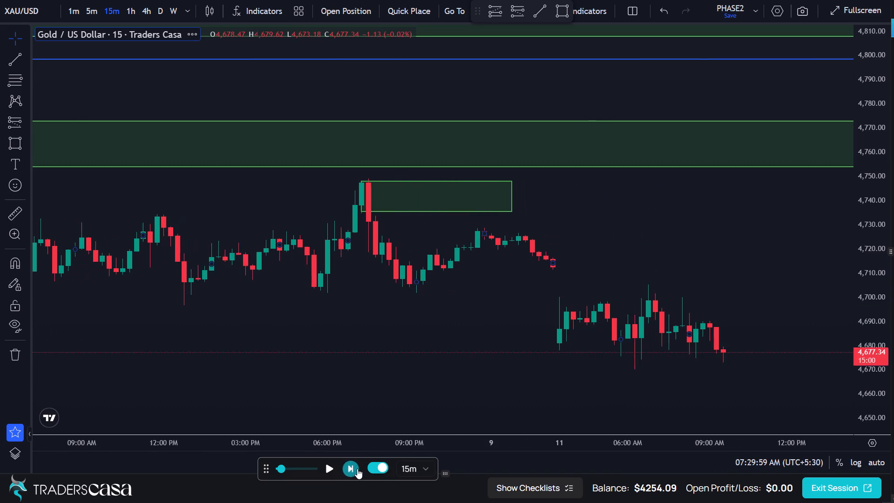
pyautogui.tripleClick(357, 469)
pyautogui.tripleClick(357, 469)
pyautogui.click(358, 469)
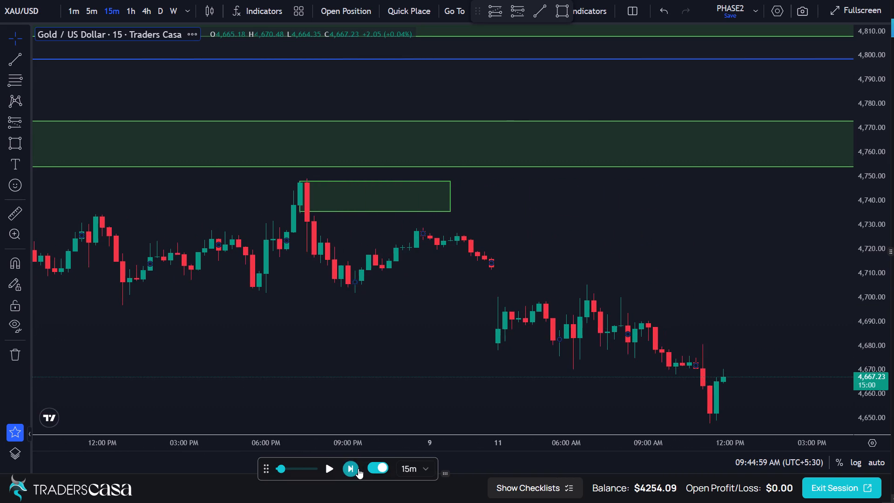
pyautogui.tripleClick(358, 469)
pyautogui.tripleClick(358, 469)
pyautogui.doubleClick(358, 469)
pyautogui.tripleClick(358, 469)
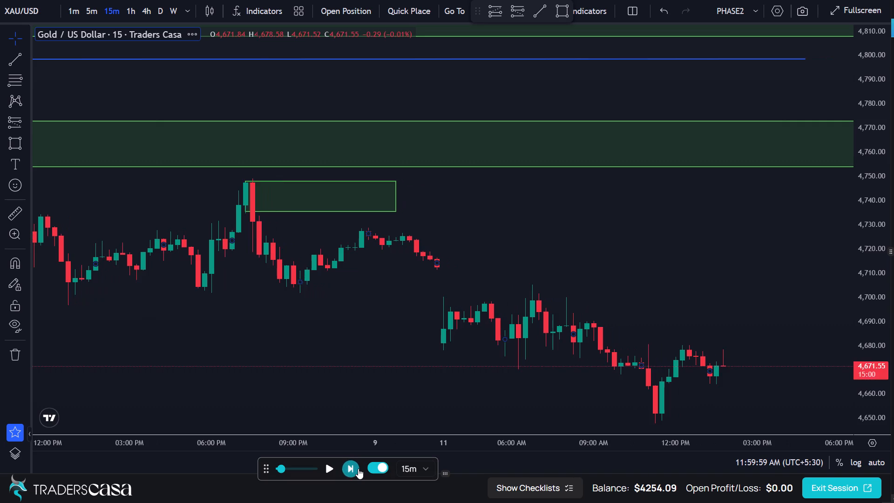
pyautogui.click(358, 469)
pyautogui.tripleClick(358, 469)
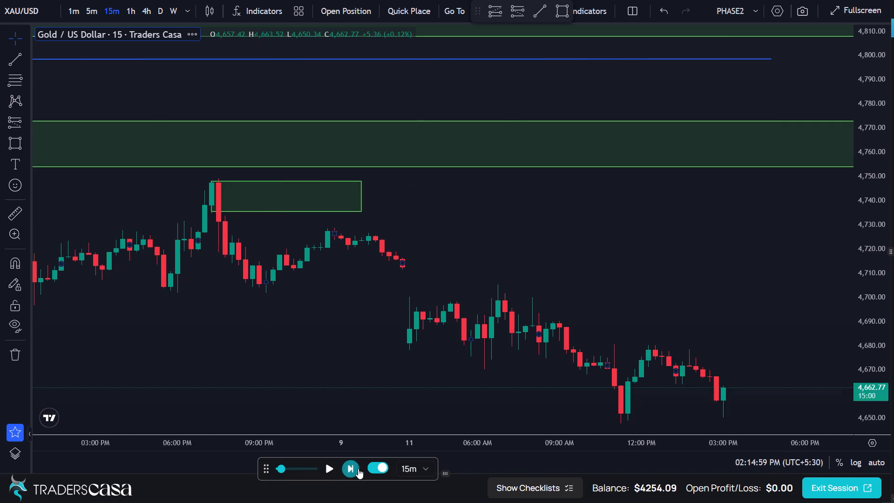
pyautogui.tripleClick(358, 469)
pyautogui.tripleClick(358, 469)
pyautogui.tripleClick(358, 469)
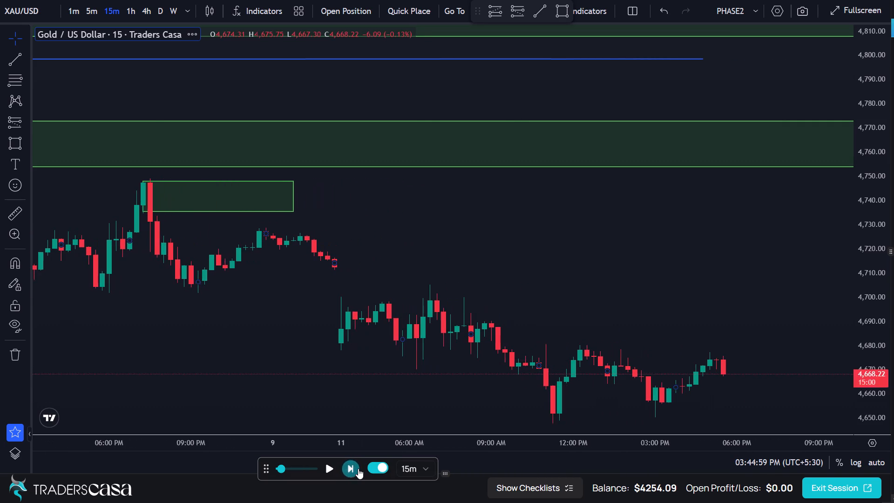
pyautogui.click(358, 469)
pyautogui.click(358, 469)
pyautogui.click(358, 469)
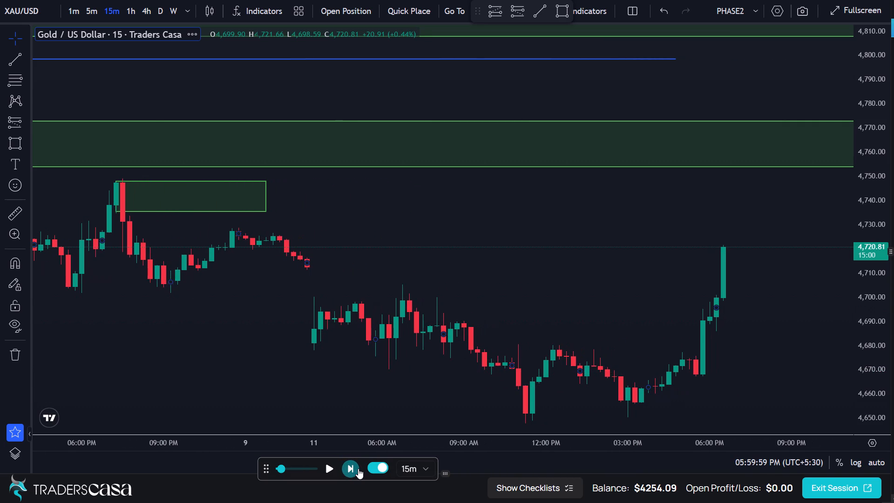
pyautogui.click(358, 469)
pyautogui.click(358, 469)
pyautogui.click(358, 469)
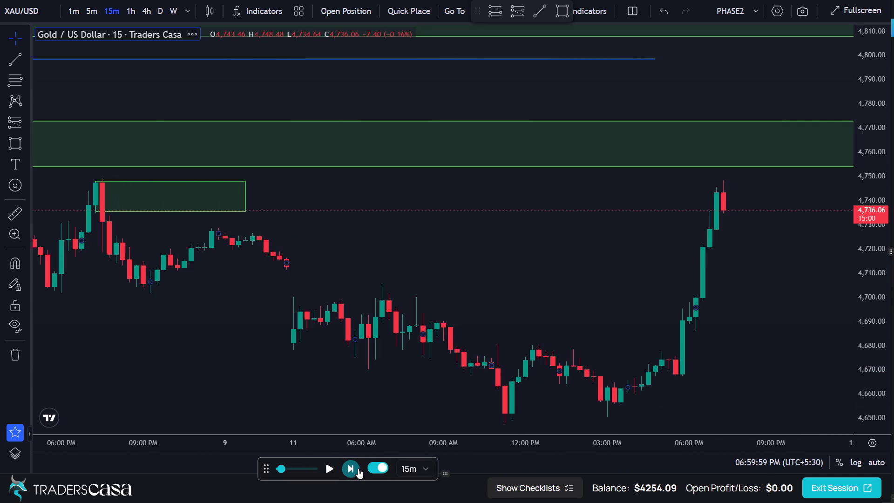
pyautogui.click(358, 469)
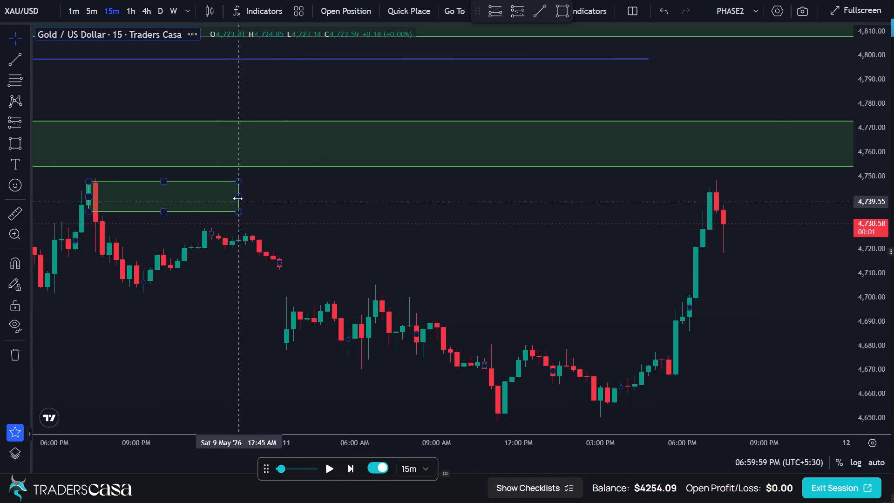
# Extend the zone between about 4,748 and 4,735 forward in time to about 8:45 PM on 11 May.
pyautogui.moveTo(237, 198); pyautogui.dragTo(767, 198)
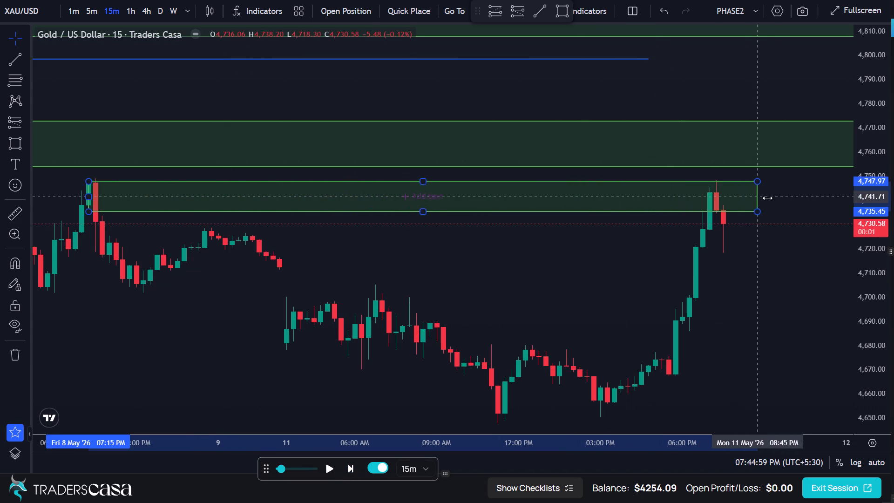
# Extend the zone between about 4,748 and 4,735 forward in time to about 10:00 PM on 11 May.
pyautogui.moveTo(767, 198); pyautogui.dragTo(789, 198)
pyautogui.click(762, 284)
# Advance the 15-minute replay to about 5:45 AM on 12 May.
pyautogui.moveTo(731, 288); pyautogui.dragTo(671, 297)
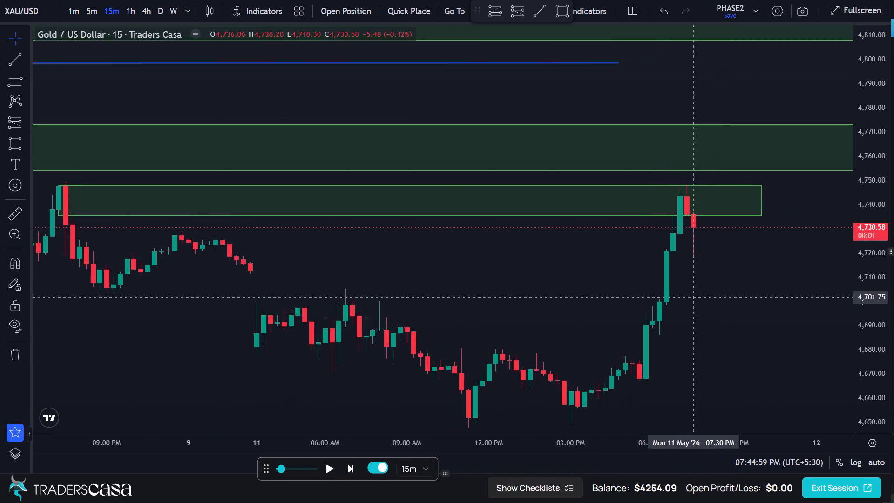
pyautogui.moveTo(671, 297); pyautogui.dragTo(610, 302)
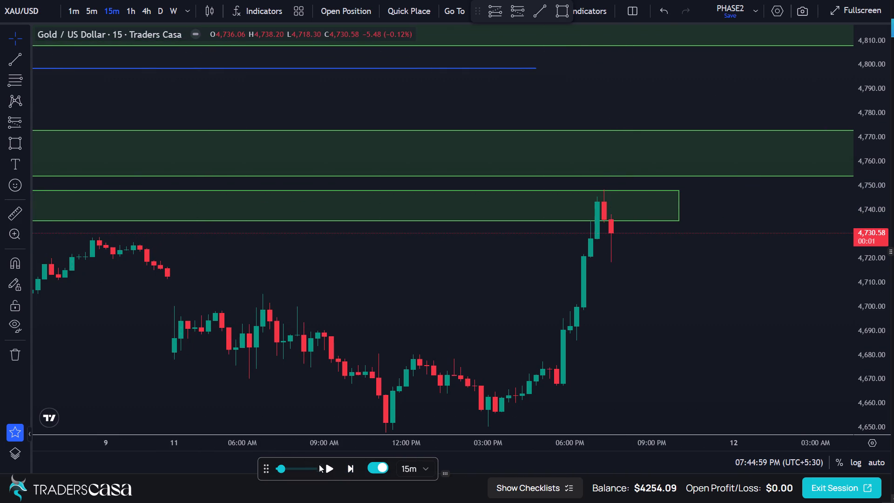
pyautogui.click(350, 465)
pyautogui.tripleClick(350, 465)
pyautogui.tripleClick(350, 465)
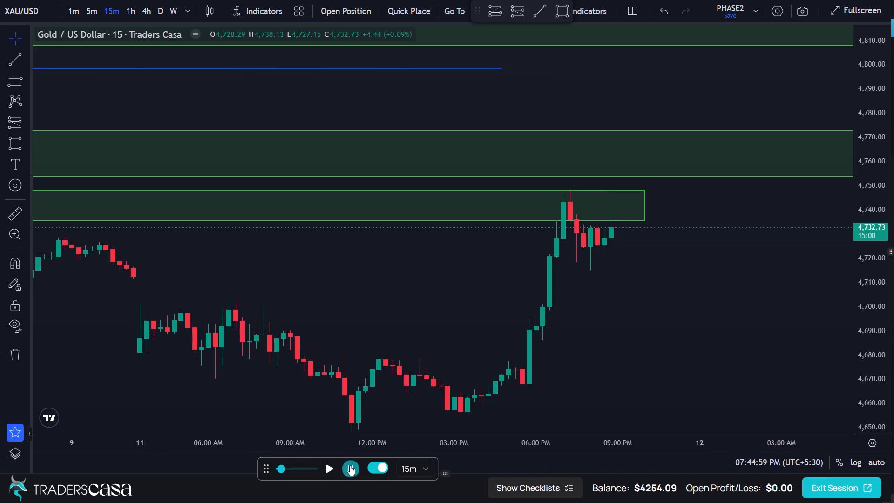
pyautogui.tripleClick(350, 465)
pyautogui.tripleClick(350, 465)
pyautogui.tripleClick(350, 465)
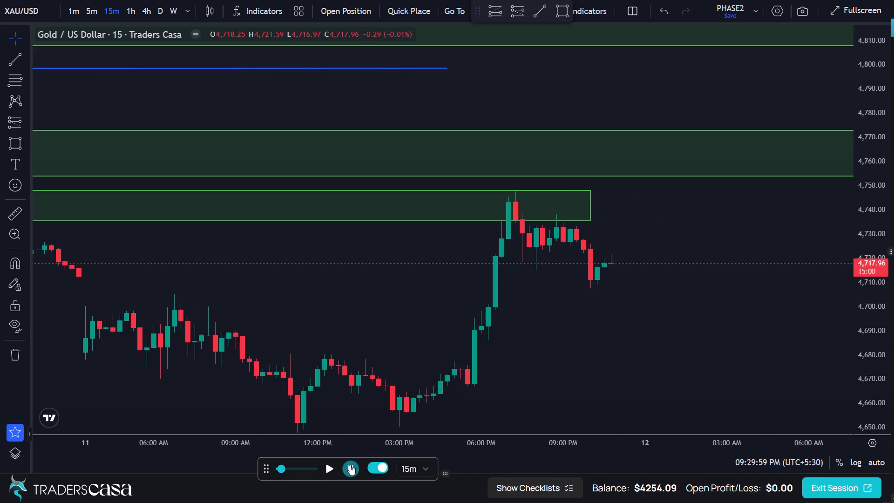
pyautogui.tripleClick(350, 465)
pyautogui.tripleClick(350, 465)
pyautogui.tripleClick(350, 465)
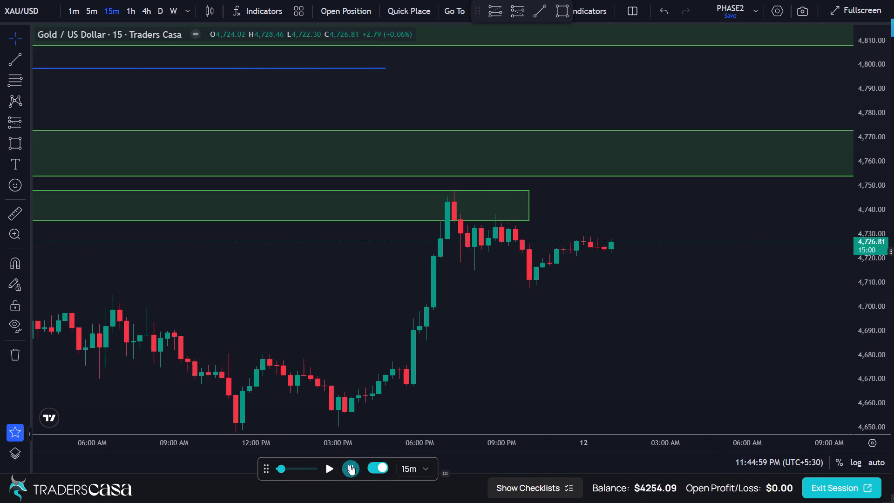
pyautogui.tripleClick(350, 465)
pyautogui.tripleClick(350, 465)
pyautogui.click(350, 465)
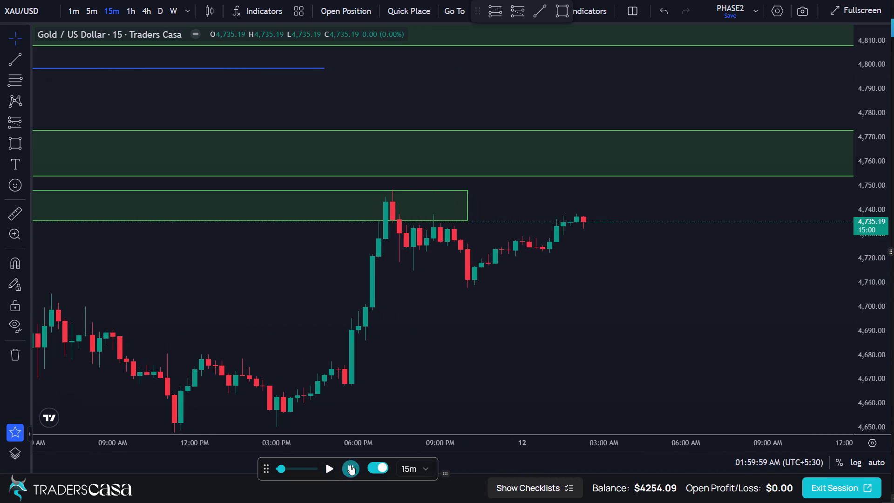
pyautogui.tripleClick(350, 465)
pyautogui.tripleClick(350, 465)
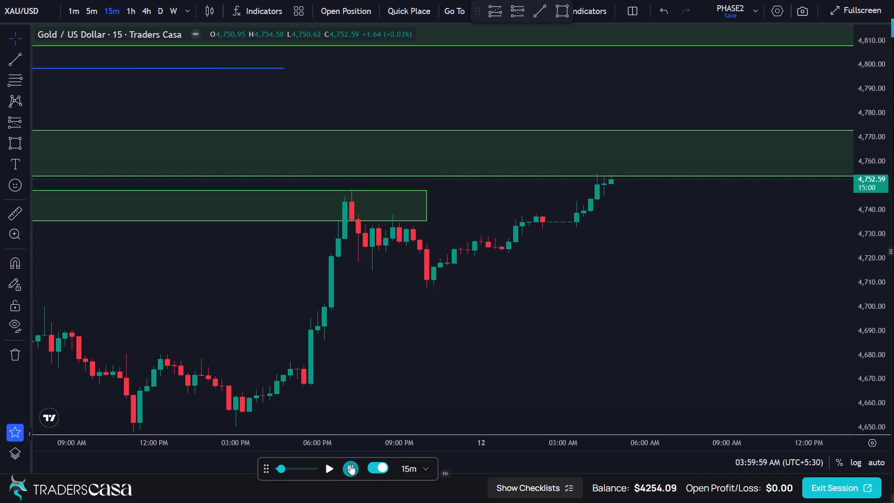
pyautogui.doubleClick(350, 464)
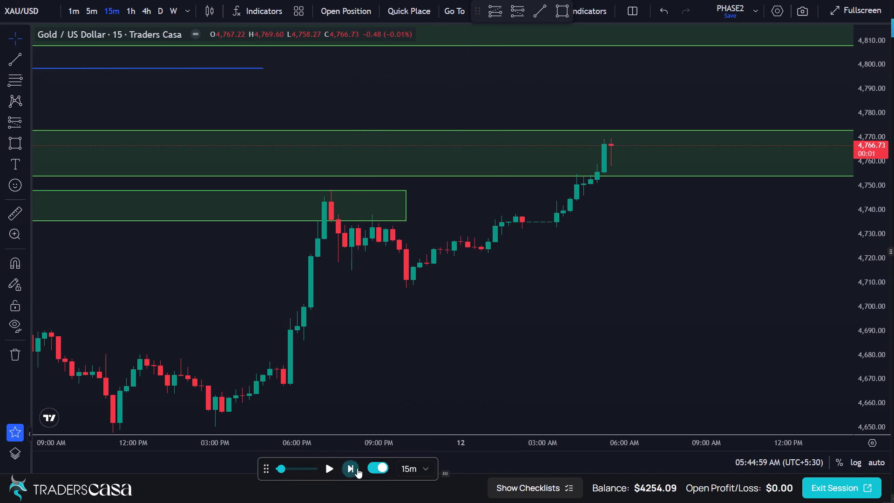
# Examine the 15-minute price action from 8 to 12 May around the marked zones.
pyautogui.scroll(-9, 342, 265)
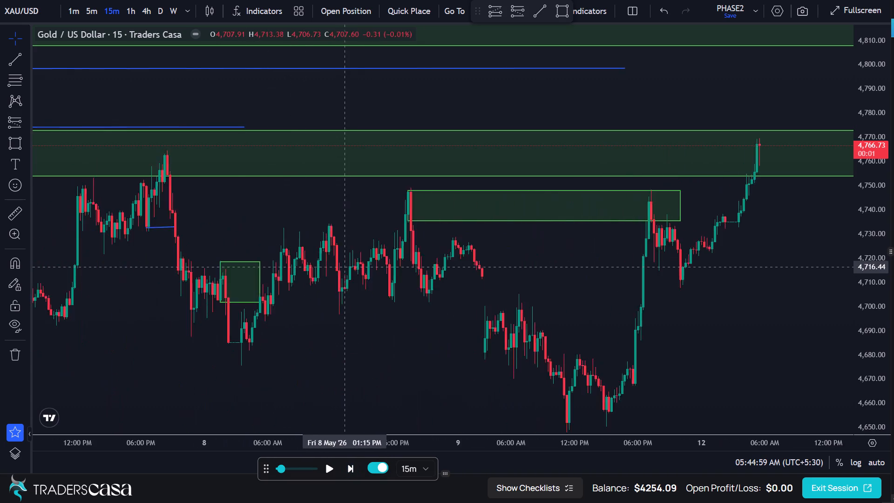
pyautogui.scroll(-10, 344, 267)
pyautogui.scroll(9, 344, 267)
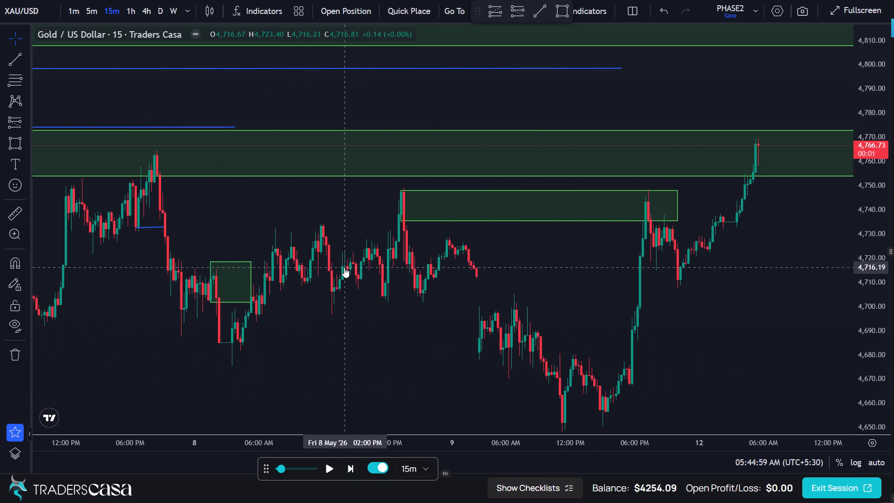
pyautogui.scroll(4, 344, 267)
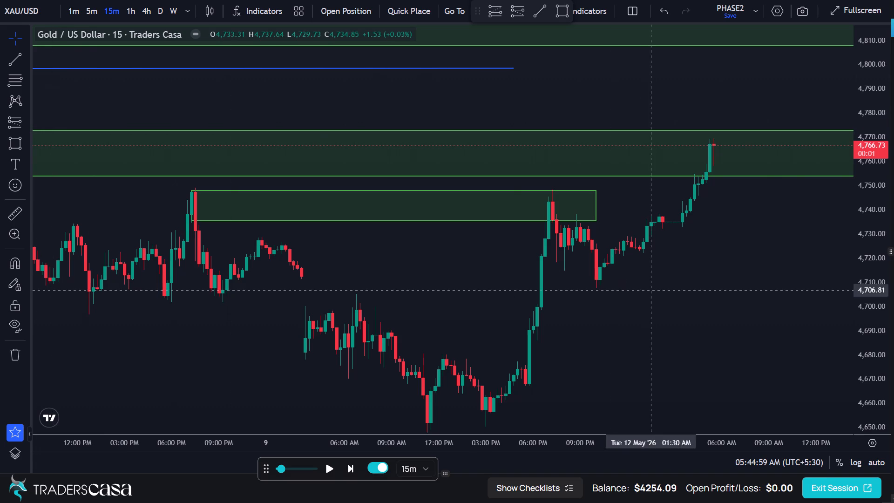
pyautogui.moveTo(690, 292); pyautogui.dragTo(553, 264)
# Switch to the 5-minute chart and advance the replay to about 5:55 AM on 12 May.
pyautogui.click(91, 8)
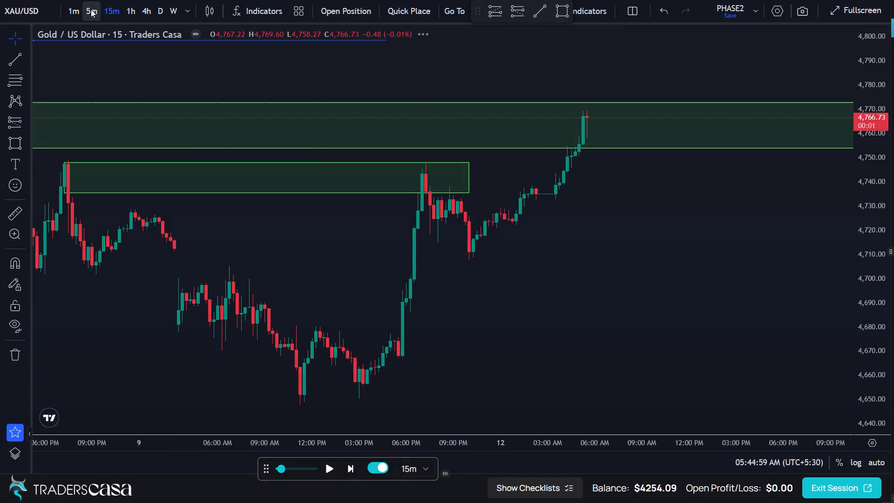
pyautogui.moveTo(636, 271); pyautogui.dragTo(464, 341)
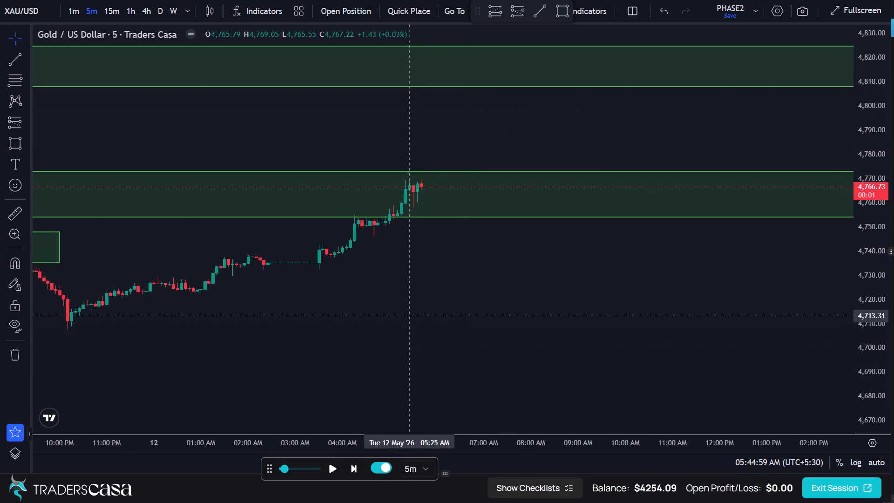
pyautogui.scroll(2, 407, 315)
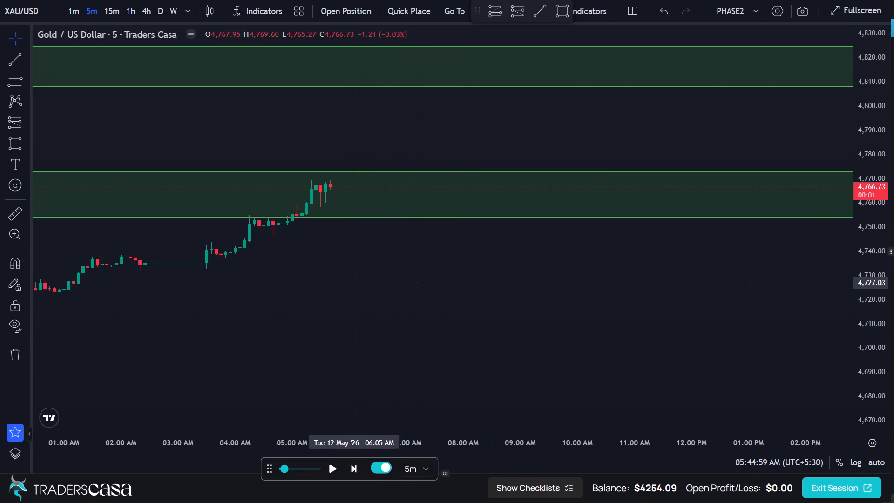
pyautogui.moveTo(872, 246); pyautogui.dragTo(858, 235)
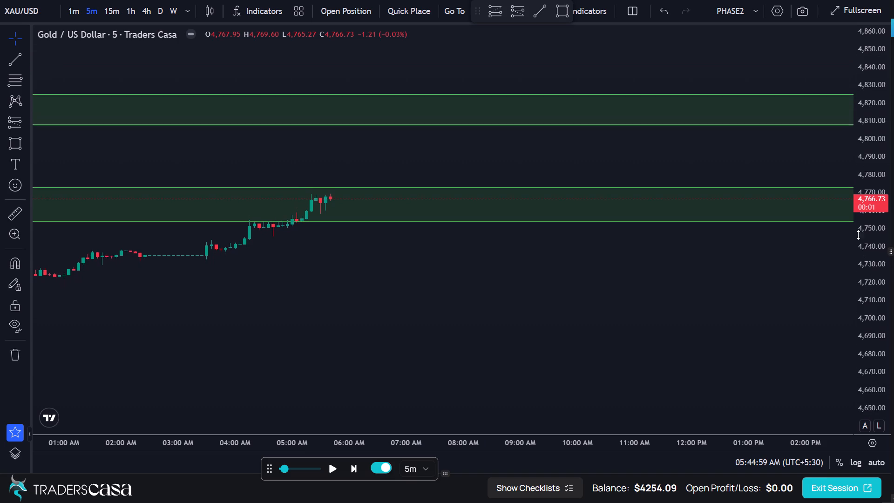
pyautogui.moveTo(858, 235); pyautogui.dragTo(851, 146)
pyautogui.moveTo(434, 308); pyautogui.dragTo(601, 326)
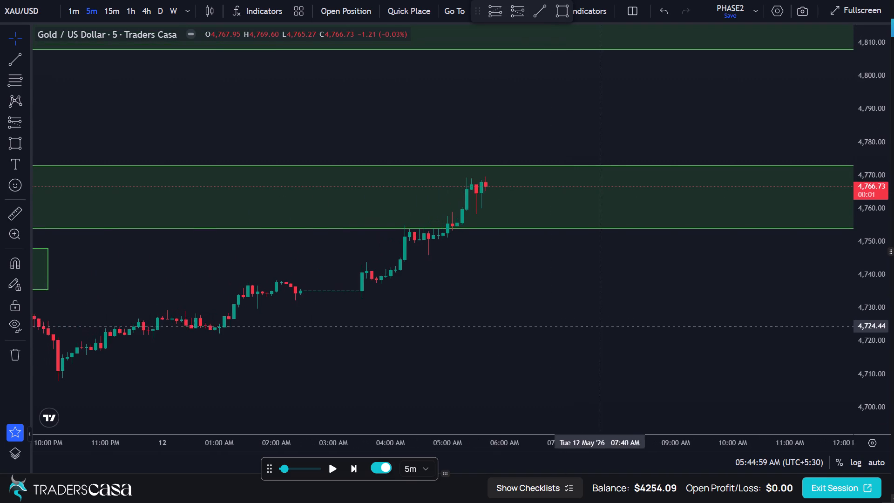
pyautogui.moveTo(601, 326); pyautogui.dragTo(603, 326)
pyautogui.scroll(1, 505, 324)
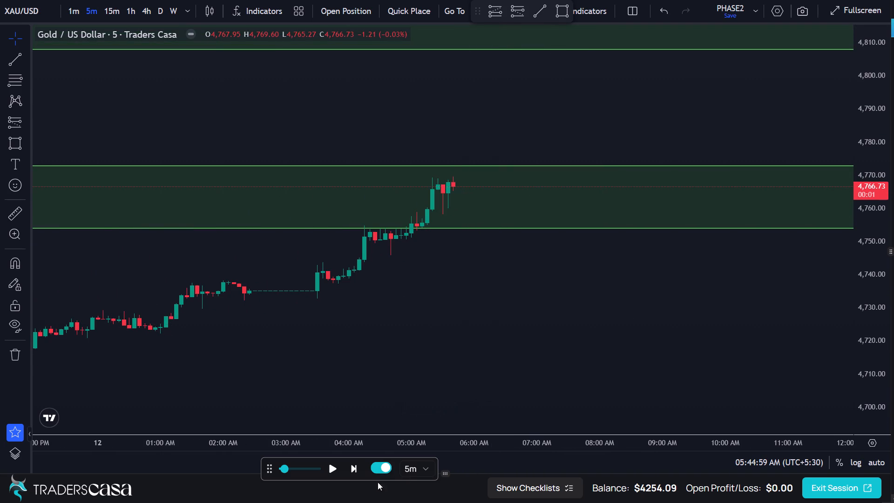
pyautogui.click(354, 466)
pyautogui.click(354, 466)
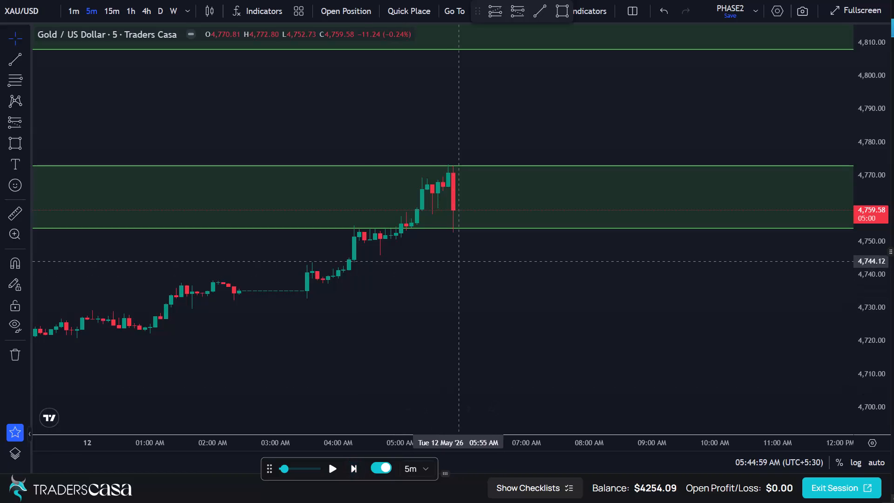
# Draw a short position from the 5:50 AM candle with entry about 4,759.05, stop about 4,774.34 and target about 4,727.95.
pyautogui.scroll(3, 457, 260)
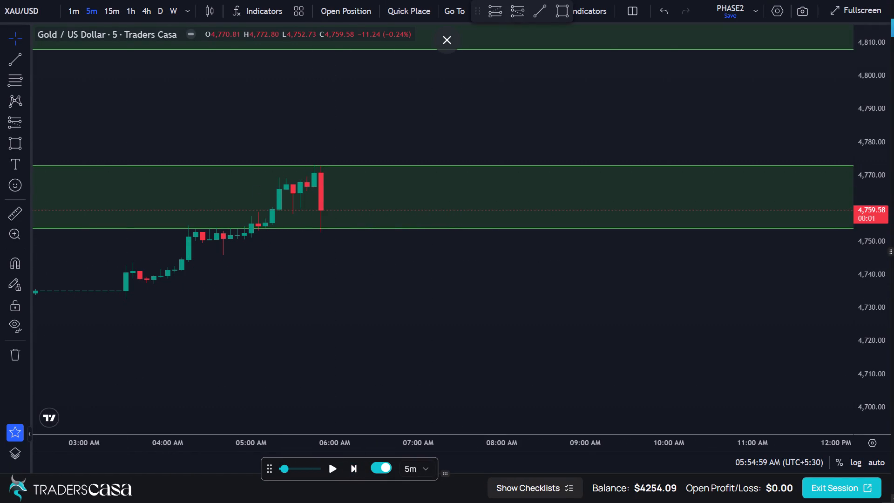
pyautogui.click(520, 12)
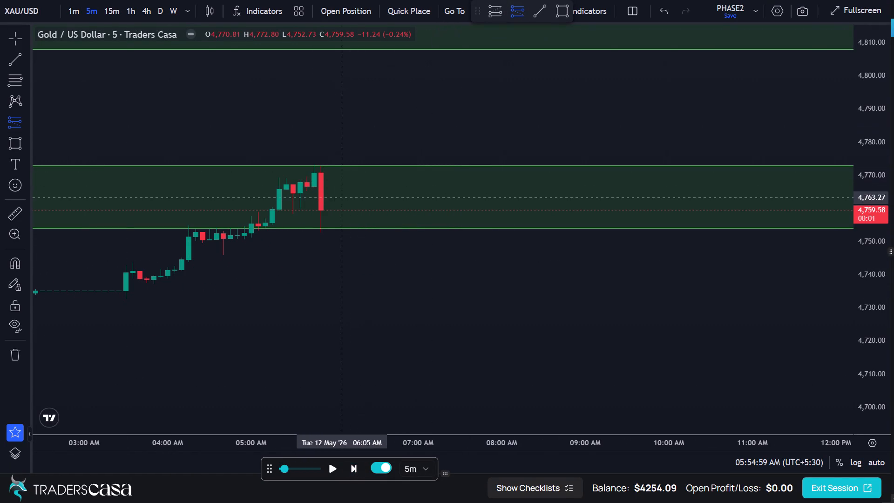
pyautogui.click(322, 211)
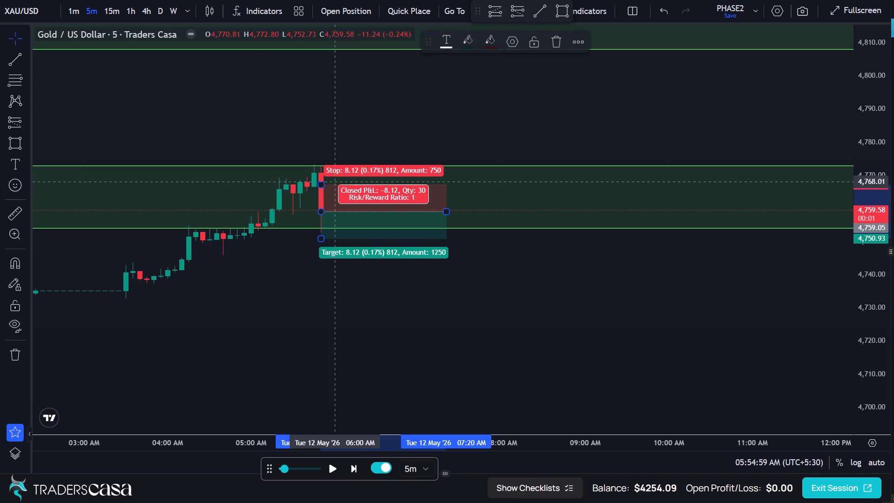
pyautogui.moveTo(319, 181); pyautogui.dragTo(327, 162)
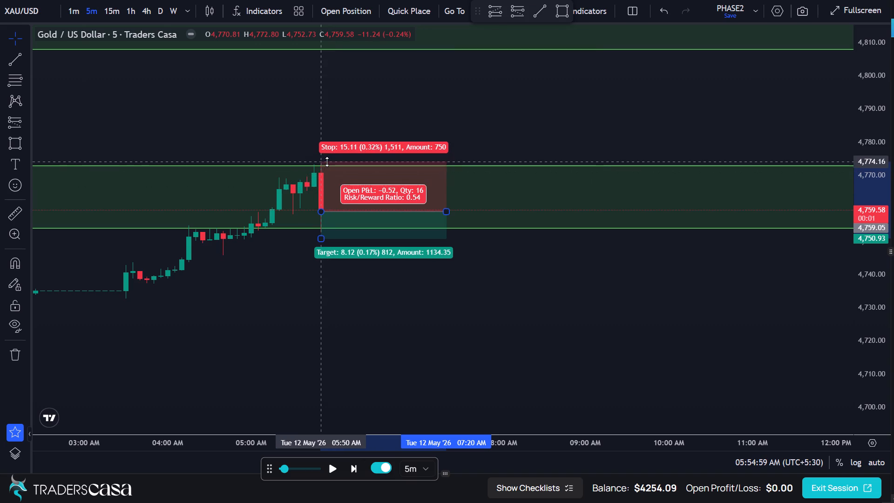
pyautogui.moveTo(327, 162); pyautogui.dragTo(329, 159)
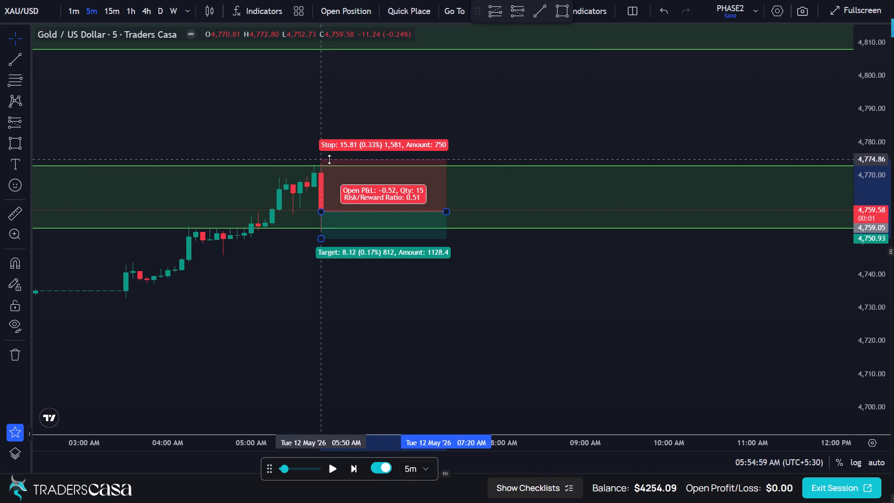
pyautogui.moveTo(329, 159); pyautogui.dragTo(331, 161)
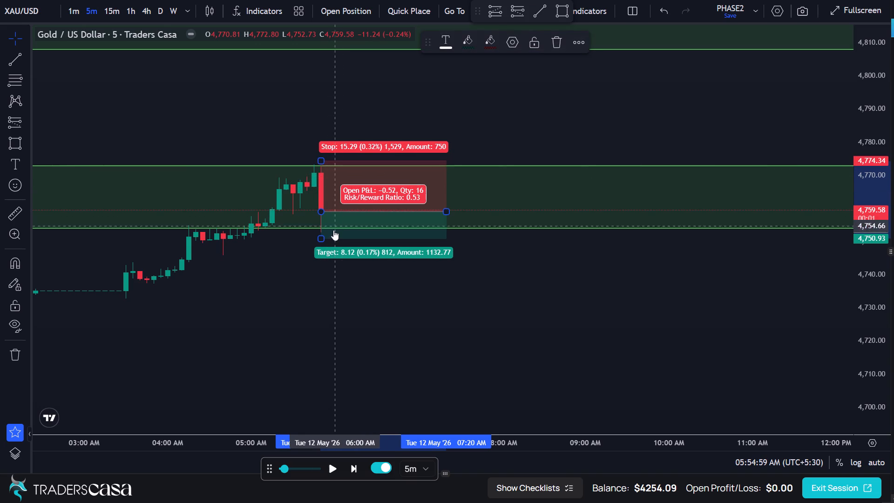
pyautogui.moveTo(322, 237); pyautogui.dragTo(322, 265)
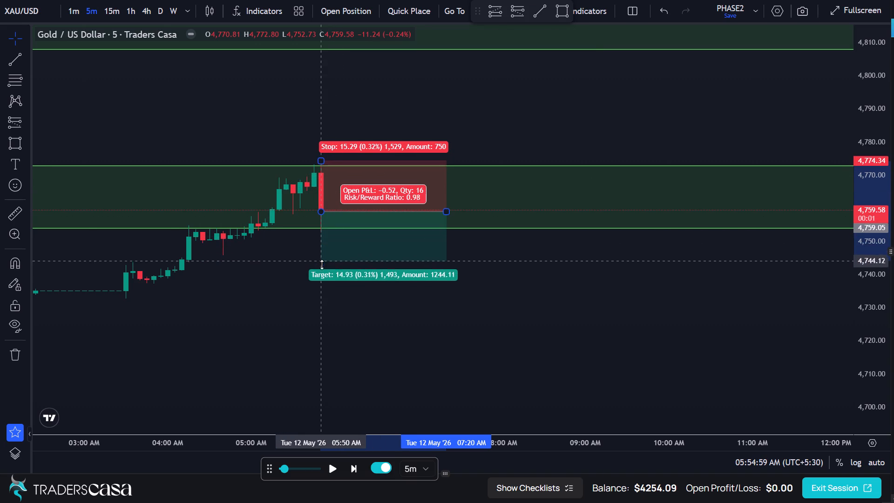
pyautogui.moveTo(322, 265); pyautogui.dragTo(324, 314)
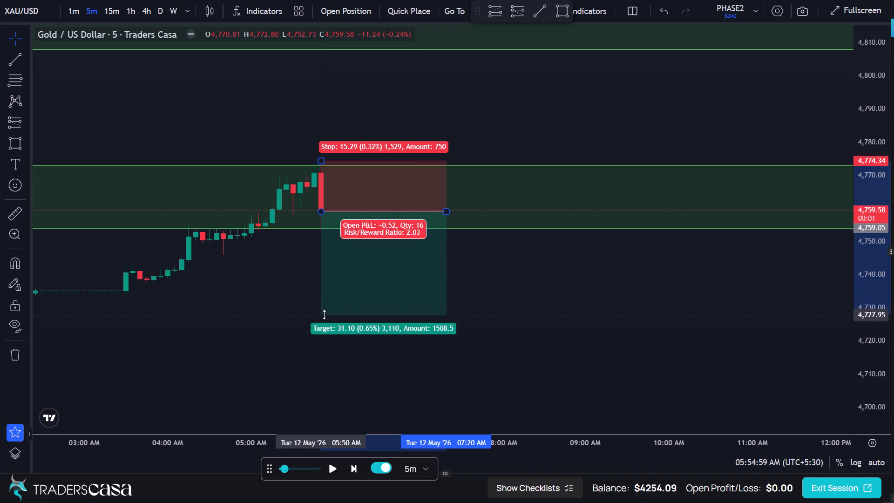
pyautogui.moveTo(324, 314); pyautogui.dragTo(327, 310)
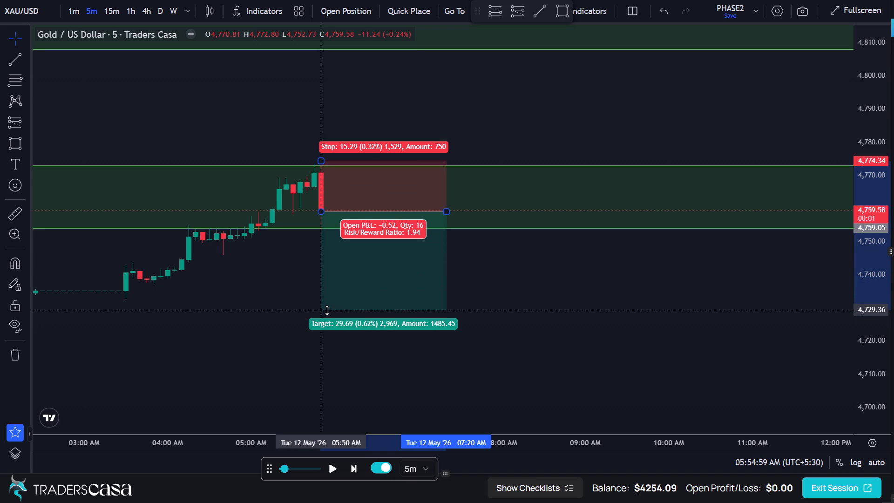
pyautogui.moveTo(327, 310); pyautogui.dragTo(328, 315)
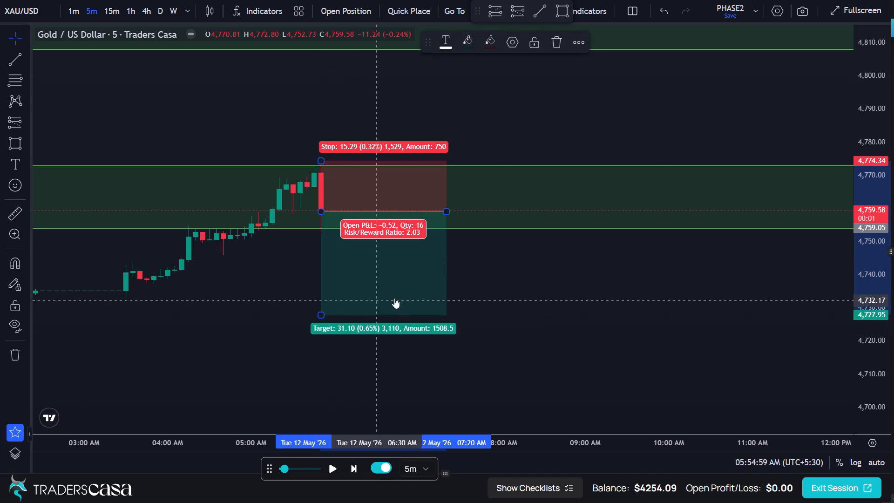
pyautogui.click(482, 267)
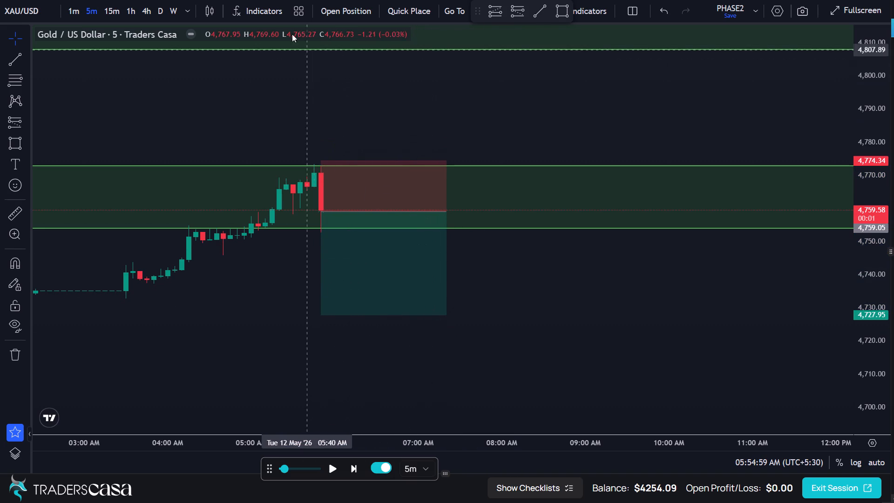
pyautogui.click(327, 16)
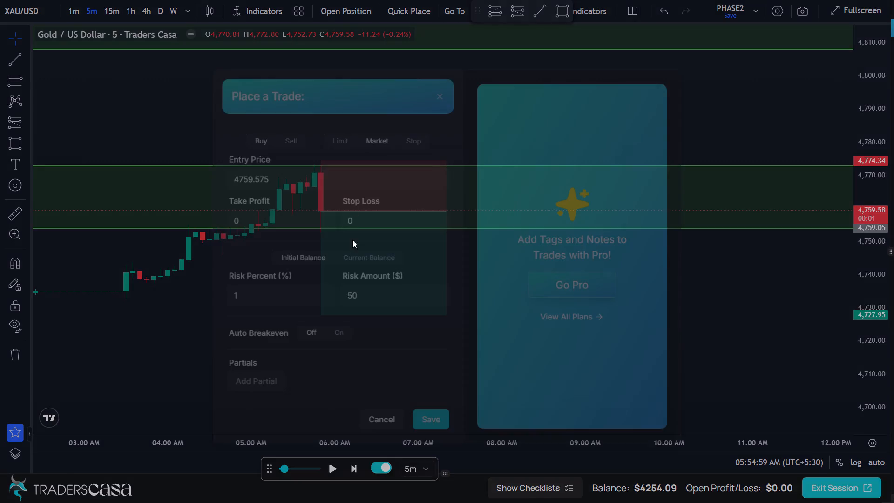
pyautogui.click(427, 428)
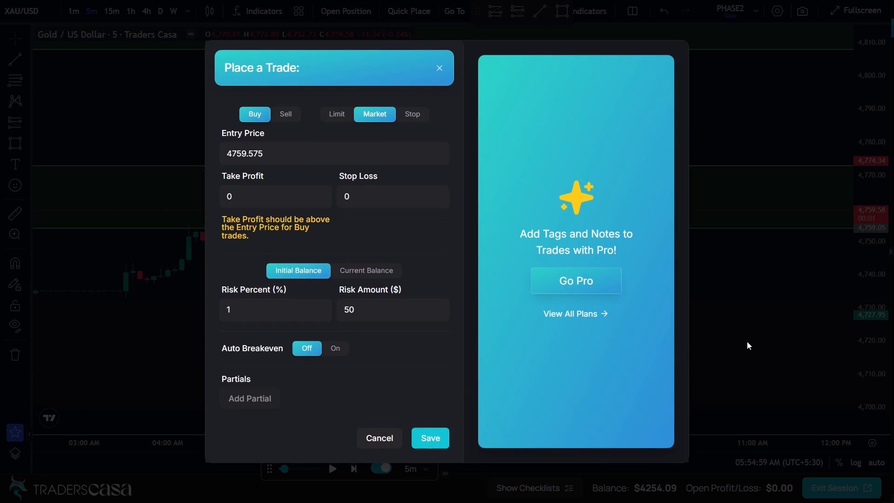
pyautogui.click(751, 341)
# Place a sell limit trade from the short position: entry 4759.75, take profit 4728.65, stop loss 4775.04, risk 1% ($50).
pyautogui.click(418, 275)
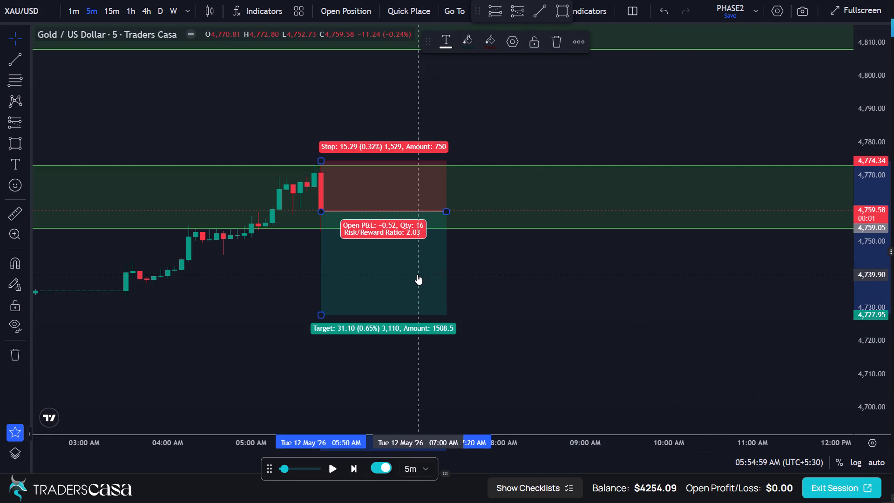
pyautogui.click(361, 15)
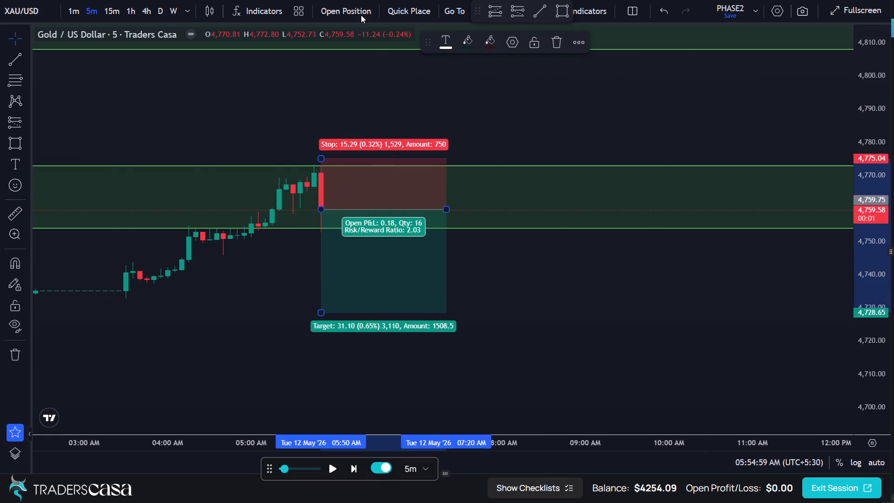
pyautogui.click(436, 420)
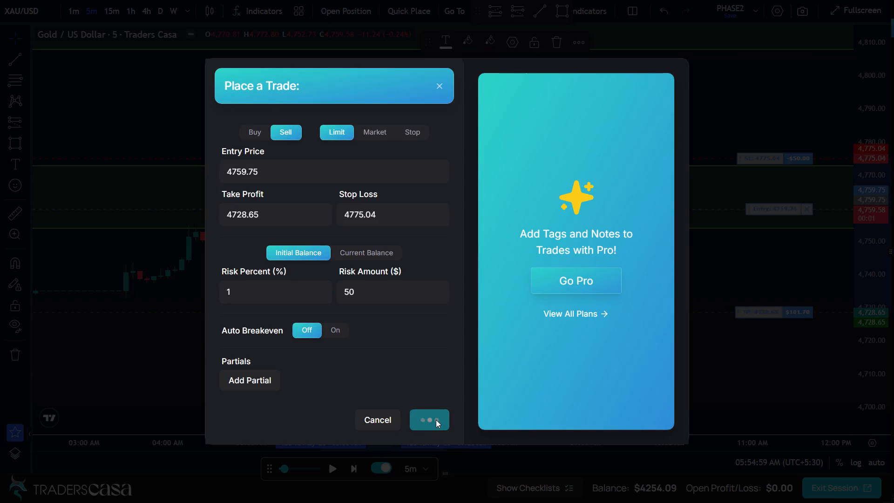
# Advance the 5-minute replay to about 7:20 AM on 12 May.
pyautogui.click(353, 471)
pyautogui.click(353, 471)
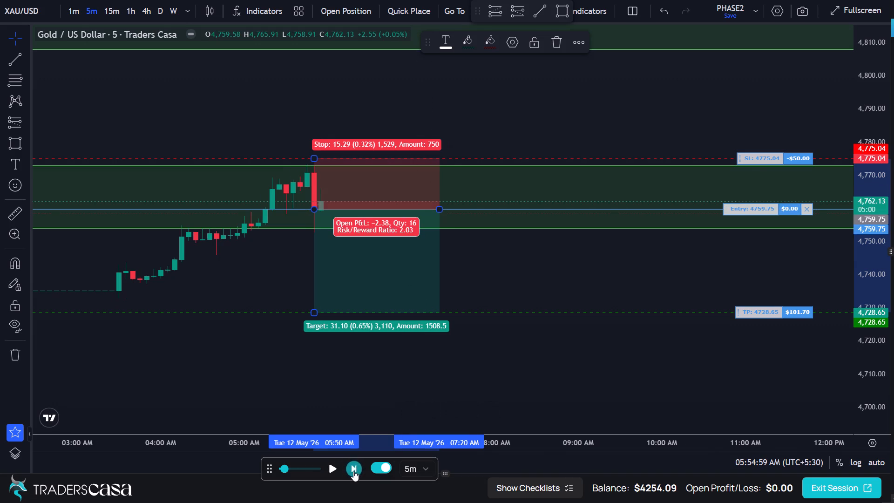
pyautogui.click(353, 471)
pyautogui.tripleClick(354, 471)
pyautogui.click(354, 471)
pyautogui.tripleClick(354, 471)
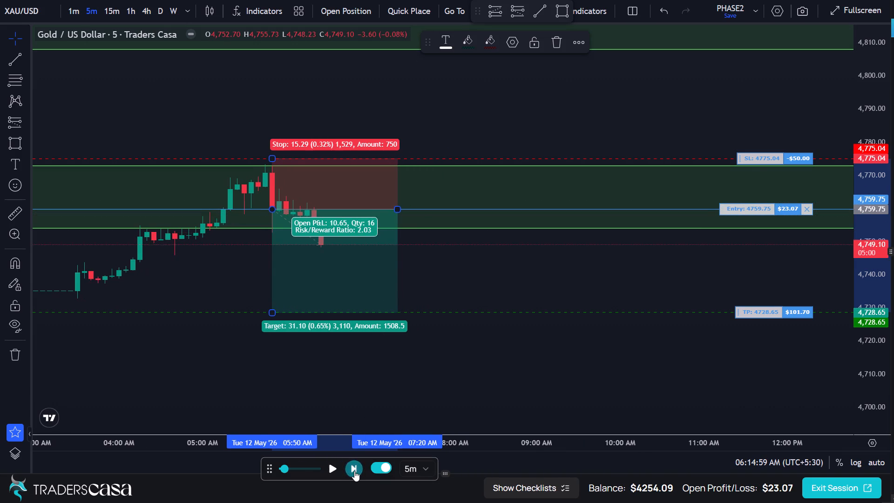
pyautogui.tripleClick(354, 471)
pyautogui.tripleClick(354, 471)
pyautogui.click(354, 471)
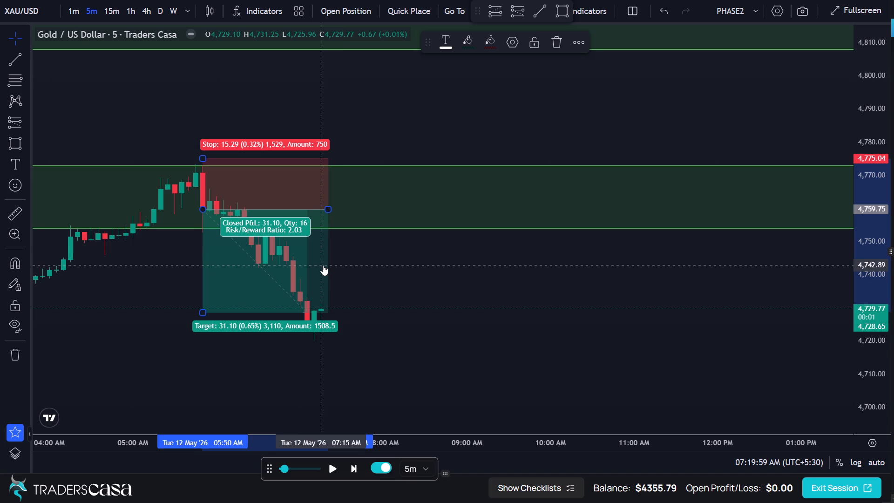
# Switch to the 15-minute chart and delete the short position drawing from the 5:50 AM candle.
pyautogui.scroll(-5, 366, 310)
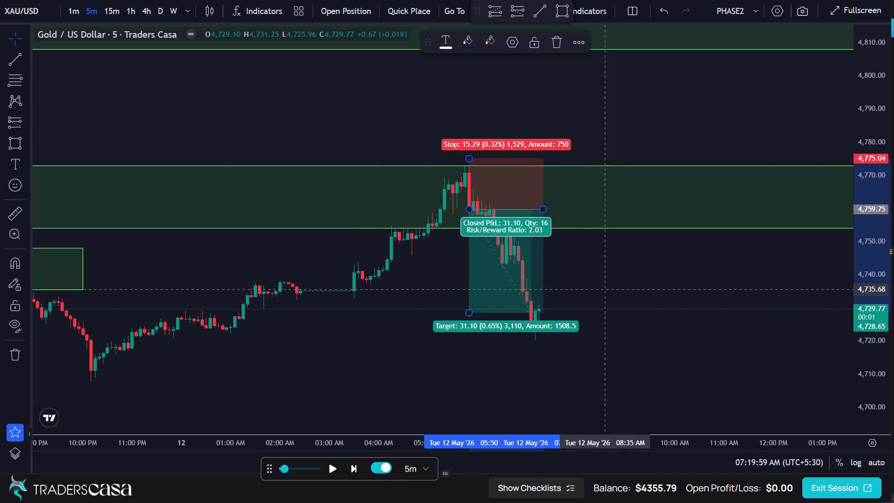
pyautogui.scroll(2, 542, 289)
pyautogui.scroll(-1, 542, 289)
pyautogui.scroll(3, 542, 289)
pyautogui.moveTo(498, 294); pyautogui.dragTo(601, 299)
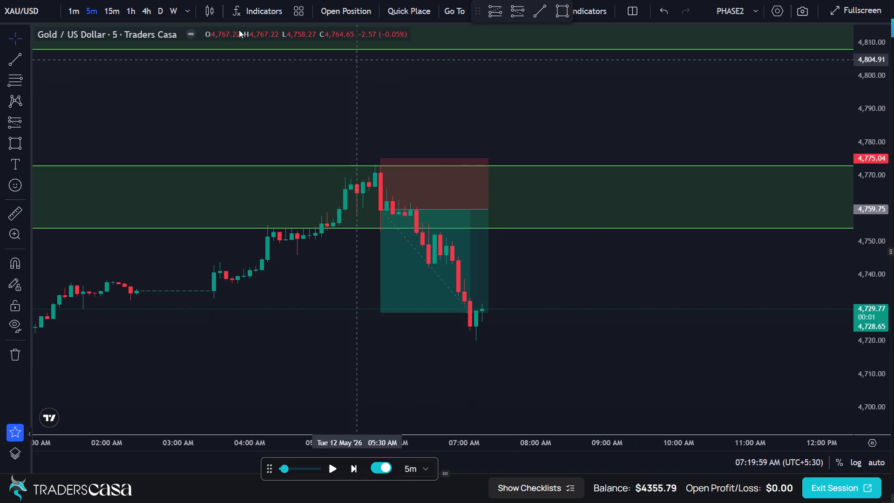
pyautogui.click(113, 5)
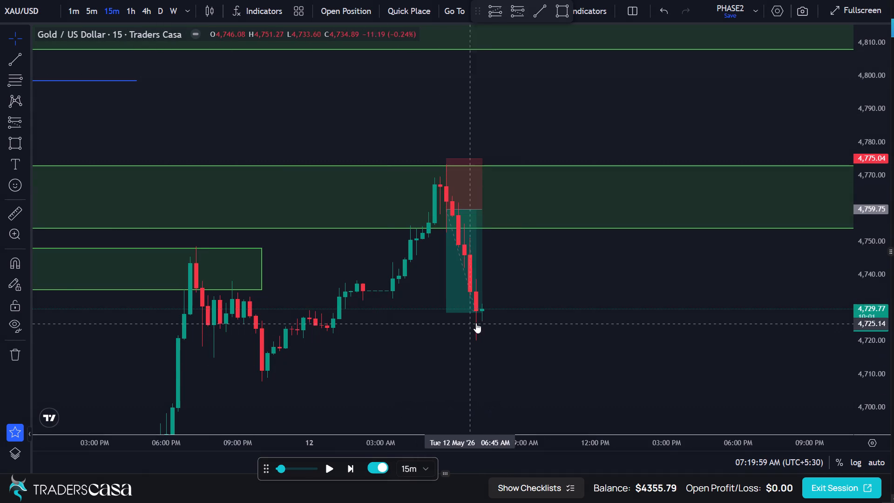
pyautogui.scroll(2, 476, 323)
pyautogui.click(370, 293)
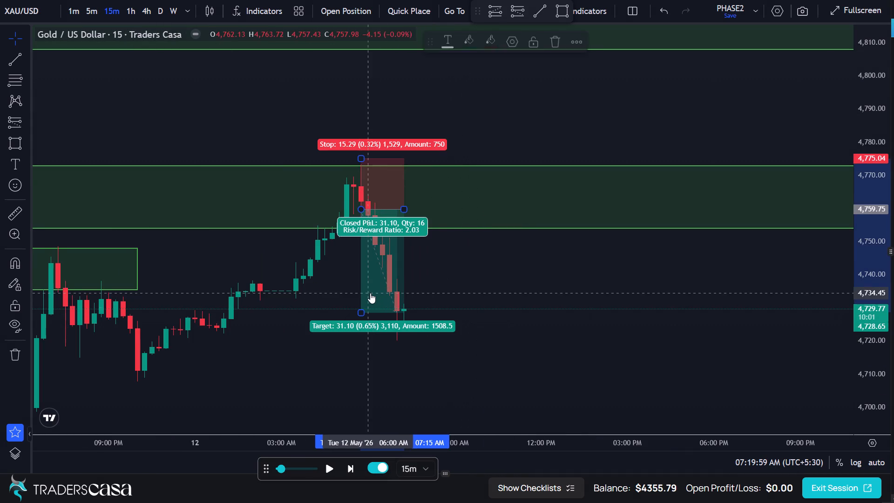
pyautogui.click(555, 36)
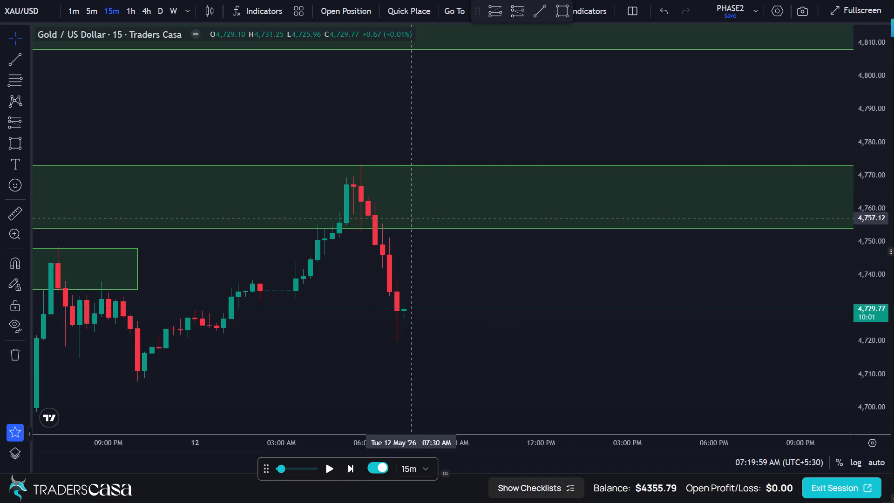
# Draw a rectangle zone from the 5:15 AM candle on 12 May, from about 4,769.24 down to just above the wide zone's lower edge.
pyautogui.click(12, 145)
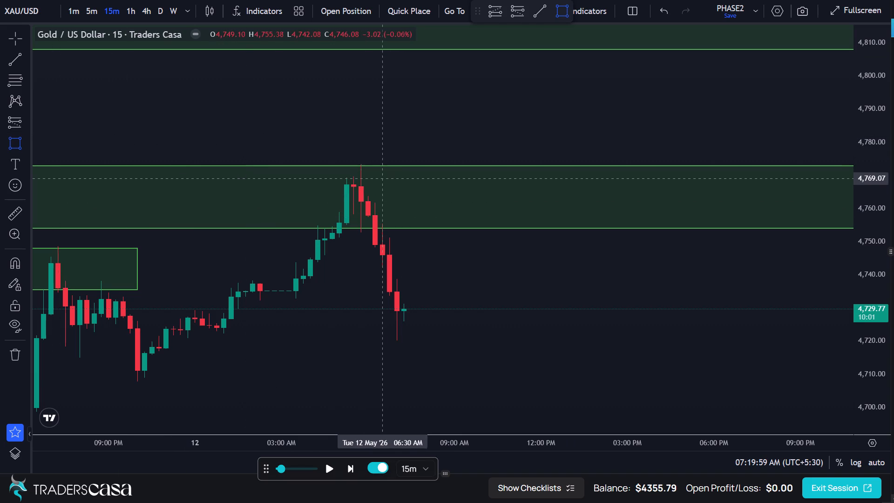
pyautogui.click(349, 178)
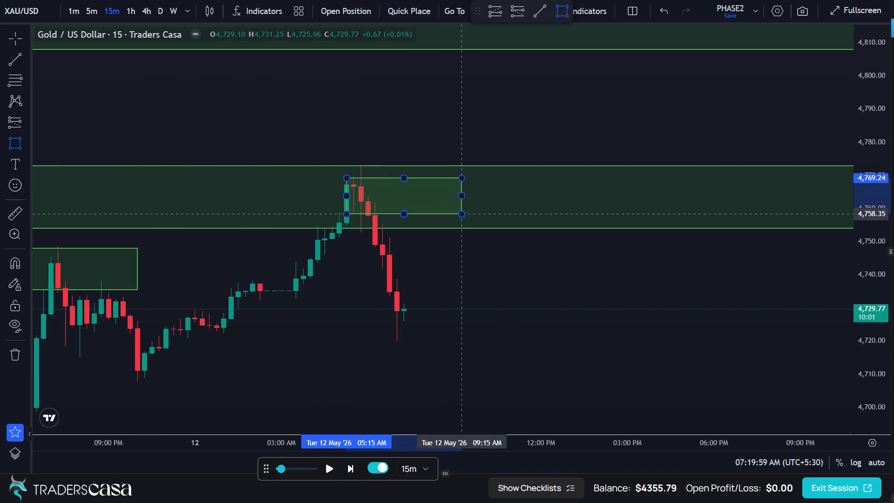
pyautogui.click(487, 226)
pyautogui.click(465, 260)
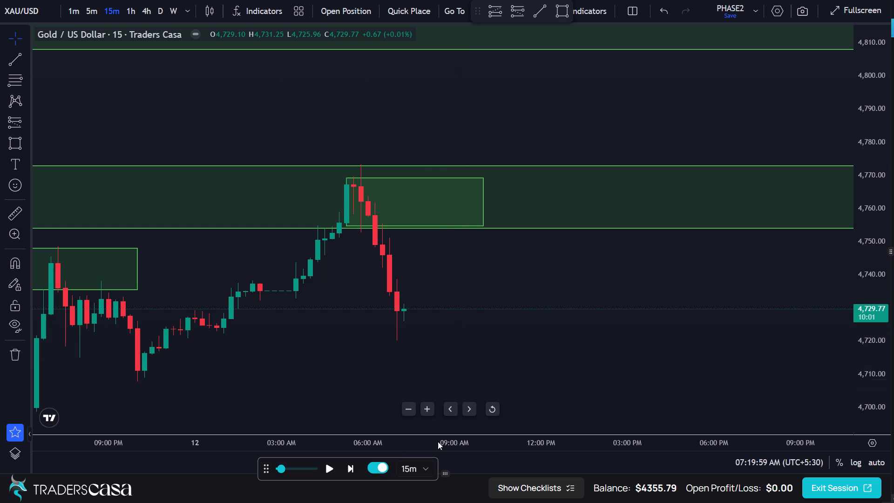
# Advance the 15-minute replay to about 1:00 PM on 12 May.
pyautogui.tripleClick(355, 469)
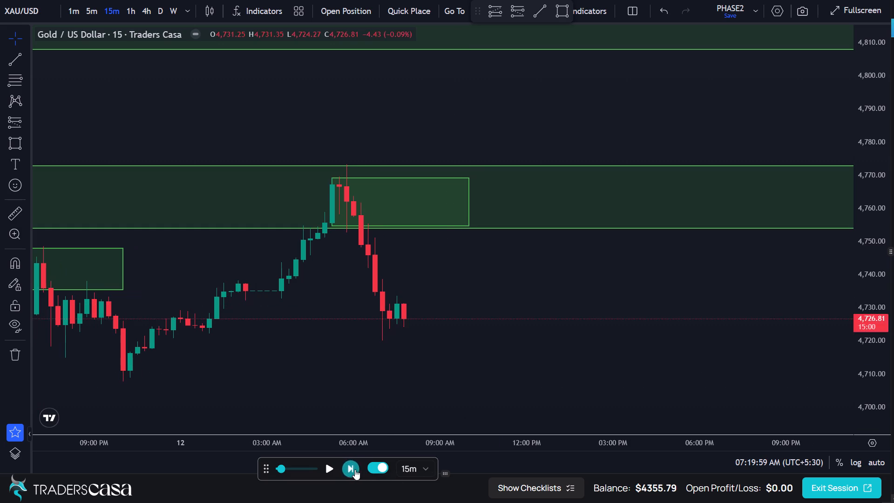
pyautogui.tripleClick(355, 469)
pyautogui.tripleClick(355, 469)
pyautogui.tripleClick(355, 469)
pyautogui.tripleClick(355, 469)
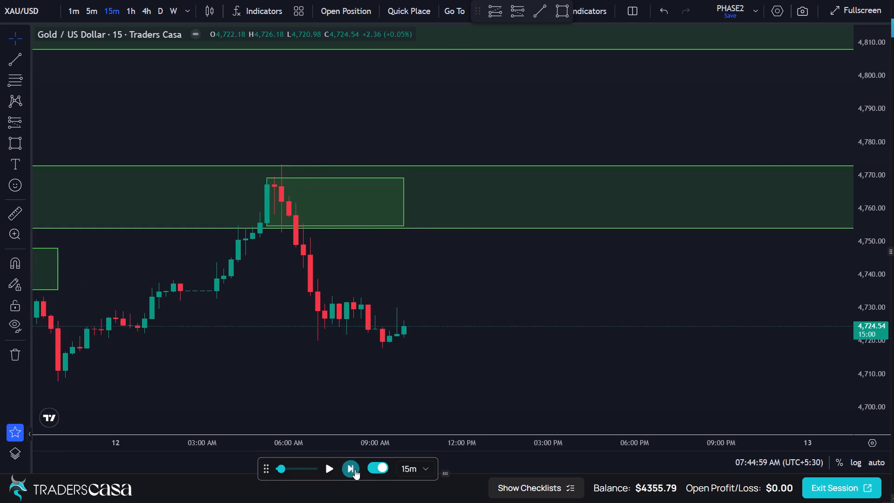
pyautogui.tripleClick(355, 469)
pyautogui.tripleClick(355, 469)
pyautogui.tripleClick(358, 469)
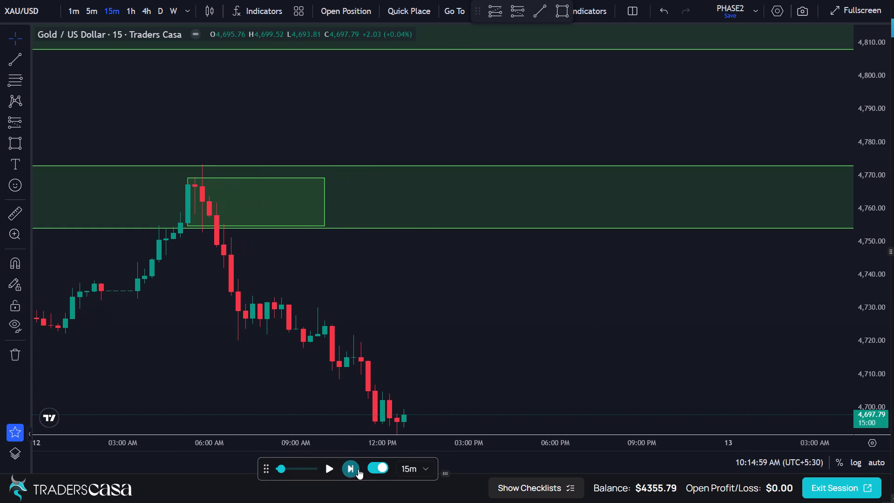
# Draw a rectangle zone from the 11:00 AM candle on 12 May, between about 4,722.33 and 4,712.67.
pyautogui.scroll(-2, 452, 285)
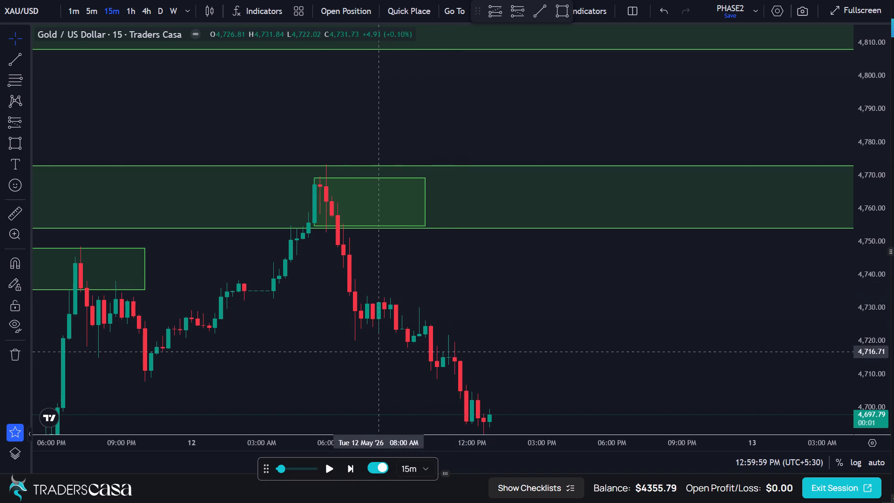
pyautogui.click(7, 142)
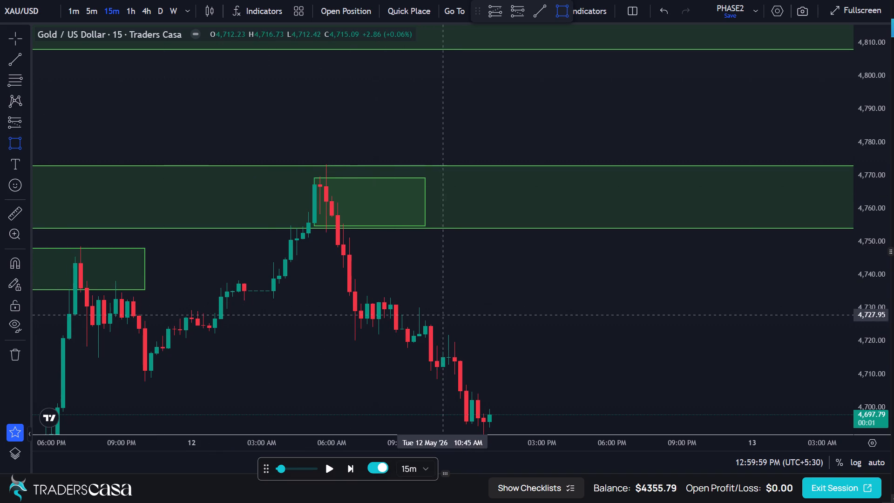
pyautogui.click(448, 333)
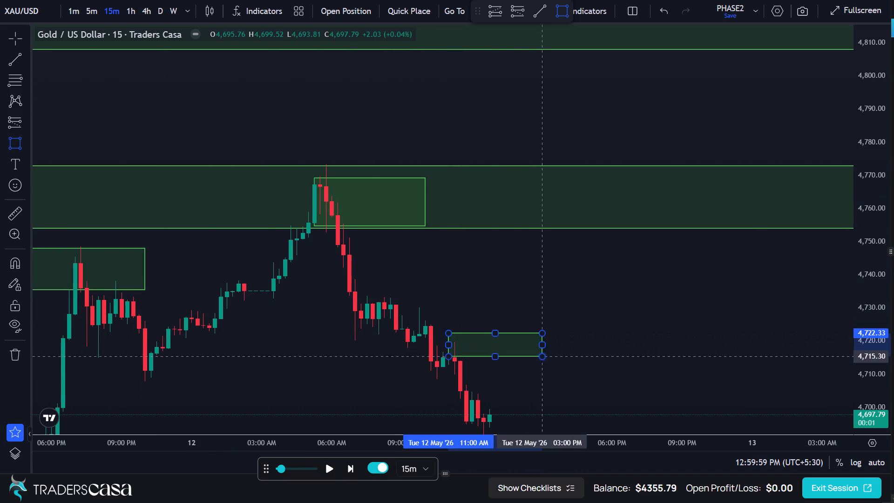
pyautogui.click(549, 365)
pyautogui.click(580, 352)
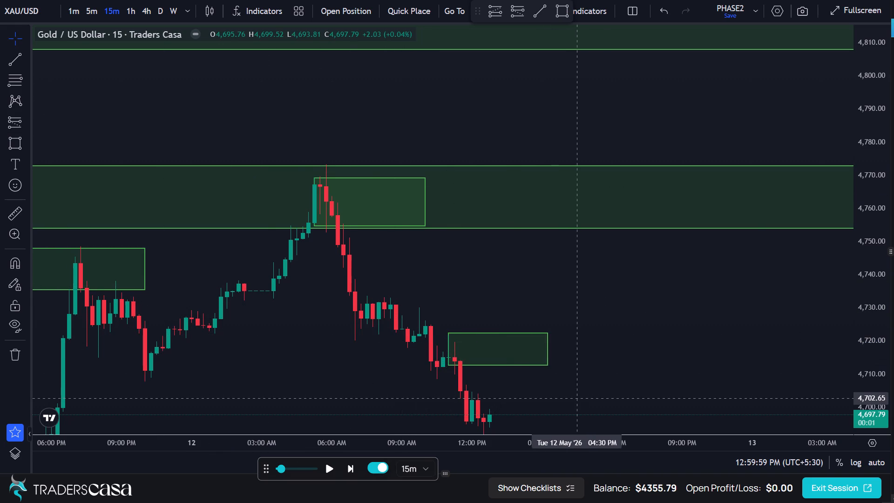
# Advance the 15-minute replay to about 7:00 PM on 12 May.
pyautogui.moveTo(561, 394); pyautogui.dragTo(549, 238)
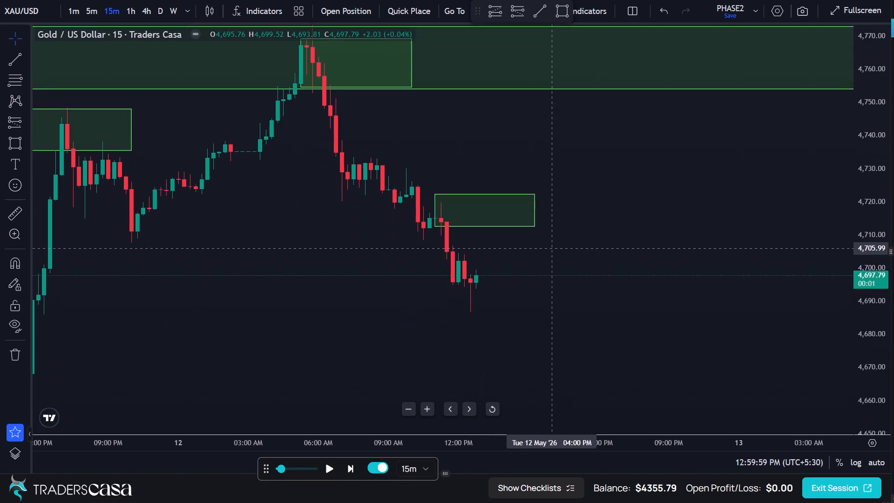
pyautogui.moveTo(549, 238); pyautogui.dragTo(550, 219)
pyautogui.tripleClick(349, 467)
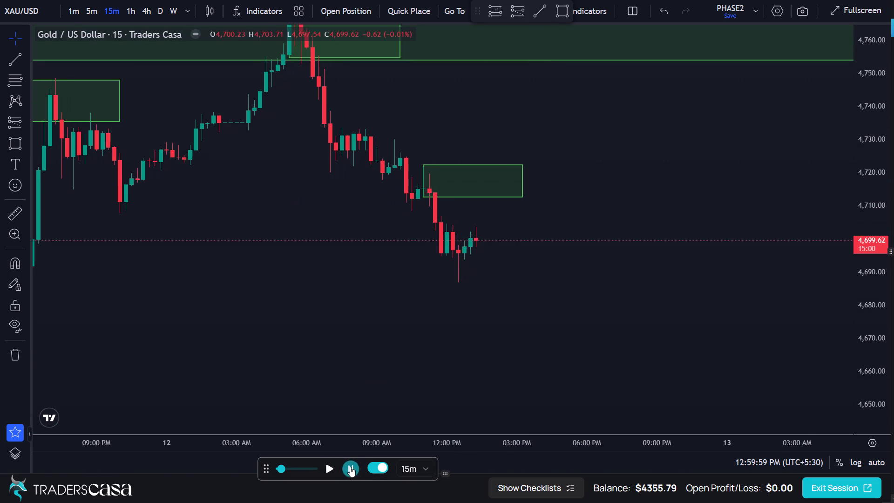
pyautogui.tripleClick(350, 466)
pyautogui.tripleClick(350, 466)
pyautogui.tripleClick(350, 466)
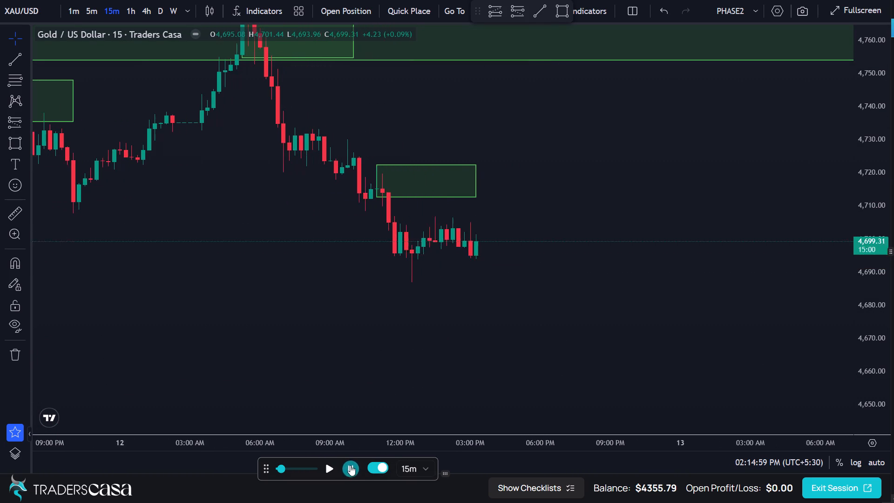
pyautogui.tripleClick(350, 464)
pyautogui.tripleClick(350, 464)
pyautogui.tripleClick(350, 464)
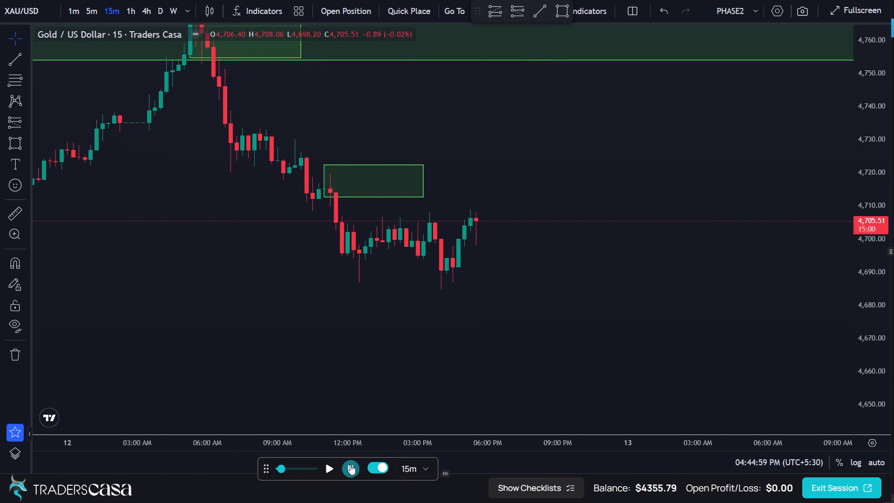
pyautogui.tripleClick(350, 464)
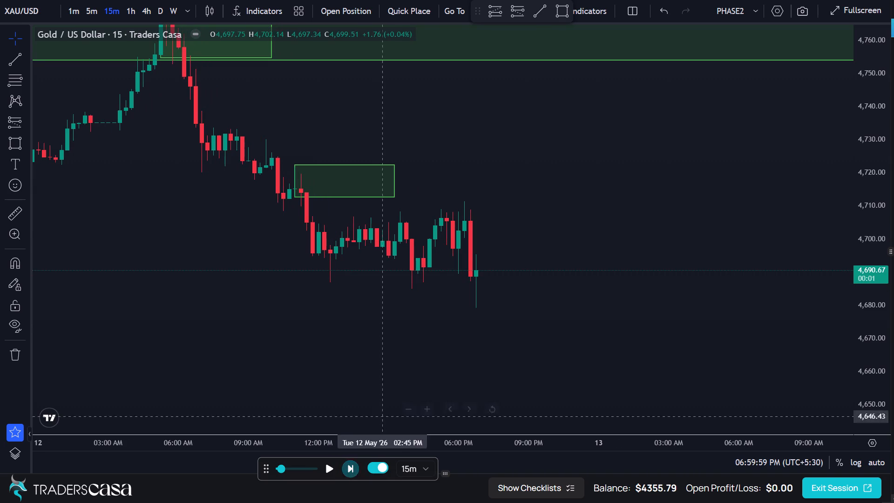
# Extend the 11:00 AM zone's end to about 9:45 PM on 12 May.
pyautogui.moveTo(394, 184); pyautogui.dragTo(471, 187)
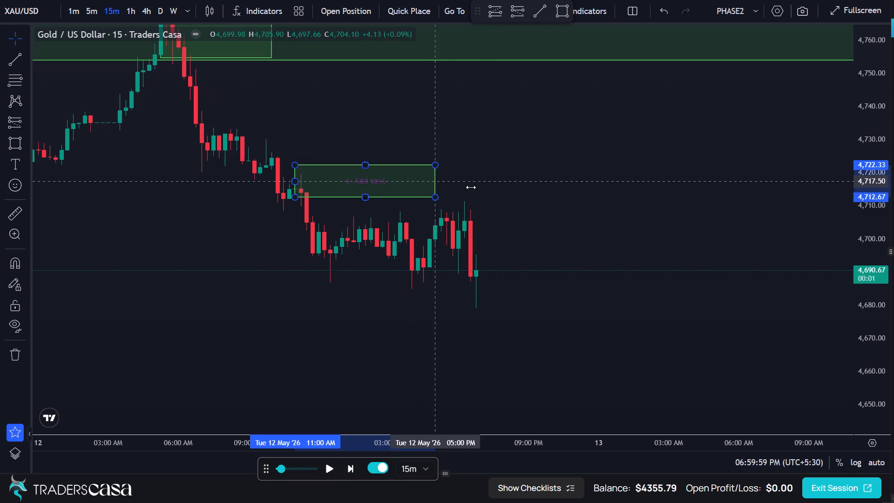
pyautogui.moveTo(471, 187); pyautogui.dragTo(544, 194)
# Advance the 15-minute replay to about 9:30 PM on 12 May.
pyautogui.scroll(2, 485, 248)
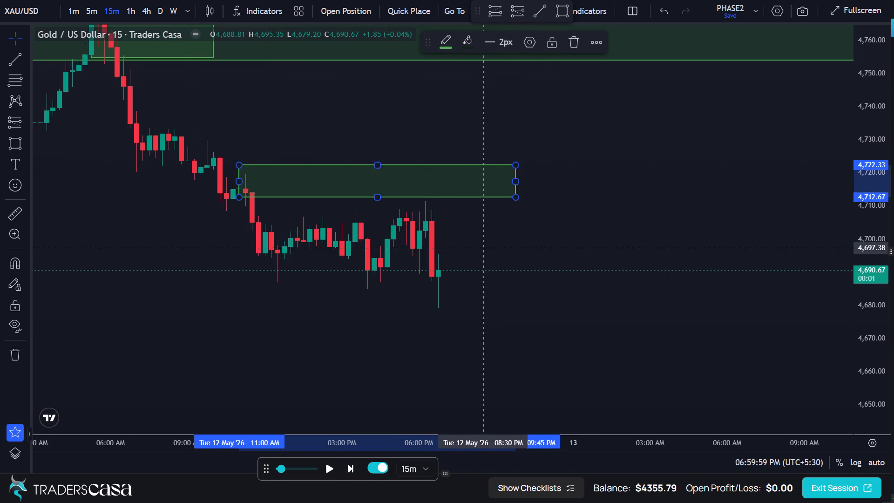
pyautogui.tripleClick(353, 473)
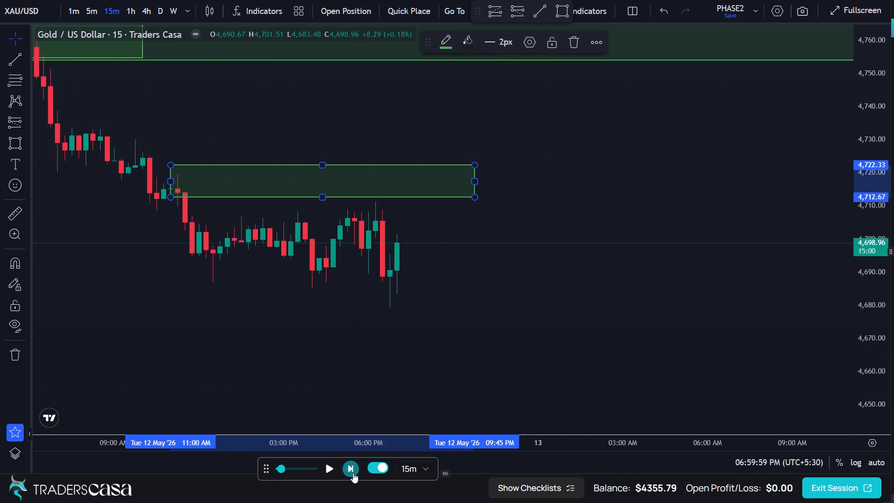
pyautogui.tripleClick(353, 473)
pyautogui.tripleClick(353, 472)
pyautogui.click(353, 470)
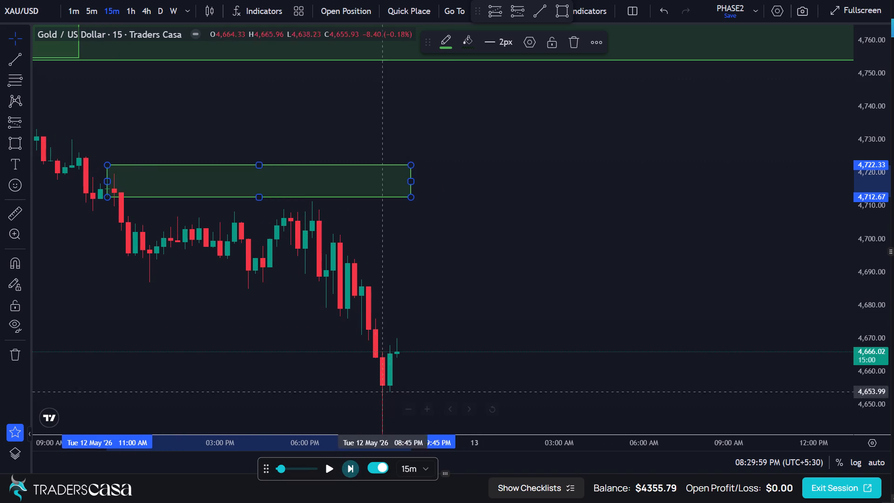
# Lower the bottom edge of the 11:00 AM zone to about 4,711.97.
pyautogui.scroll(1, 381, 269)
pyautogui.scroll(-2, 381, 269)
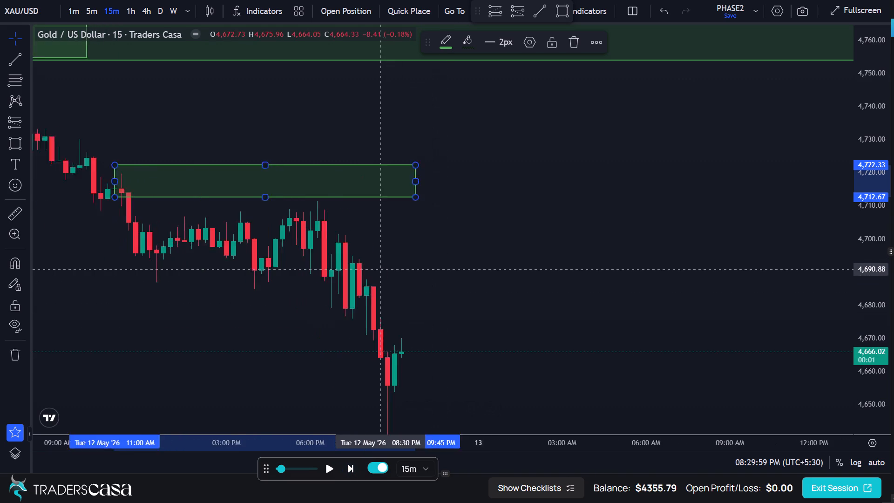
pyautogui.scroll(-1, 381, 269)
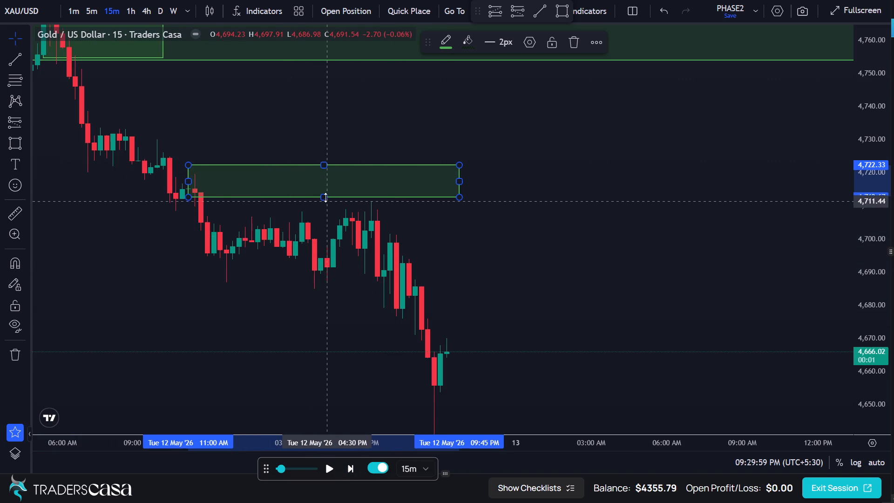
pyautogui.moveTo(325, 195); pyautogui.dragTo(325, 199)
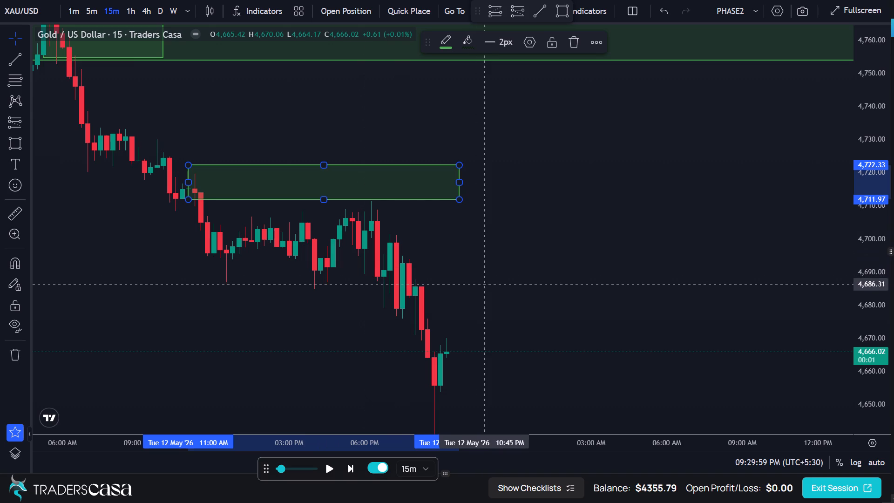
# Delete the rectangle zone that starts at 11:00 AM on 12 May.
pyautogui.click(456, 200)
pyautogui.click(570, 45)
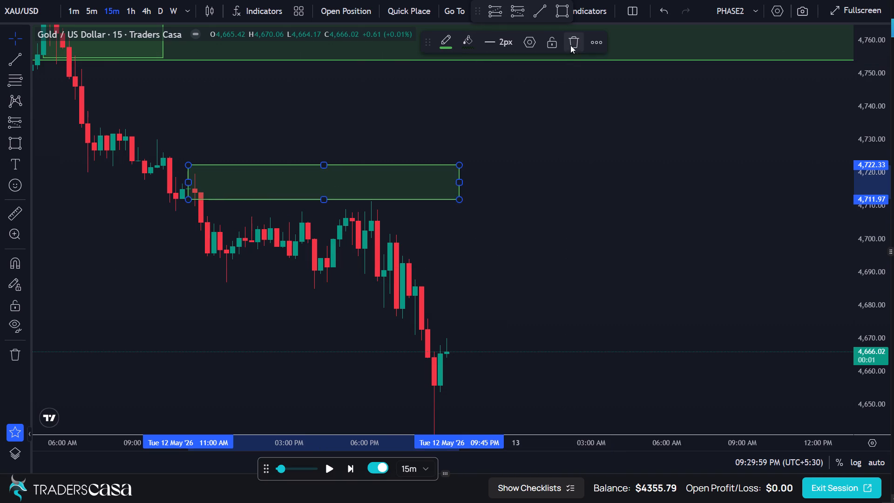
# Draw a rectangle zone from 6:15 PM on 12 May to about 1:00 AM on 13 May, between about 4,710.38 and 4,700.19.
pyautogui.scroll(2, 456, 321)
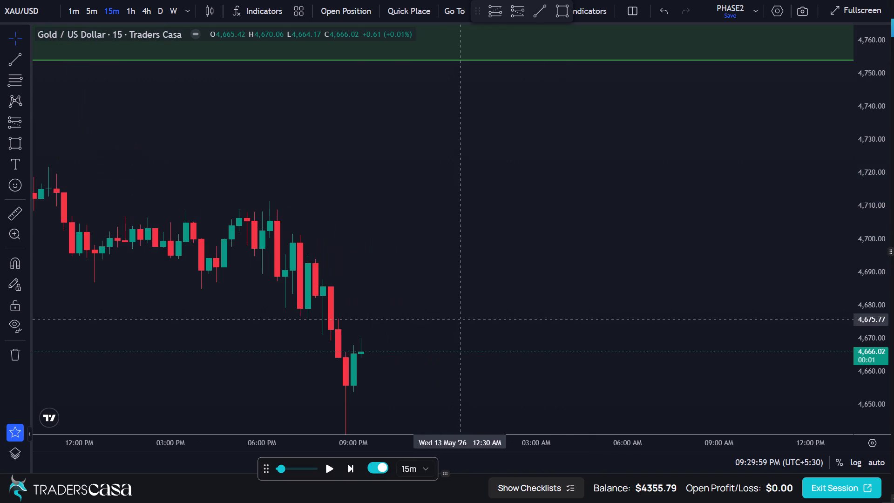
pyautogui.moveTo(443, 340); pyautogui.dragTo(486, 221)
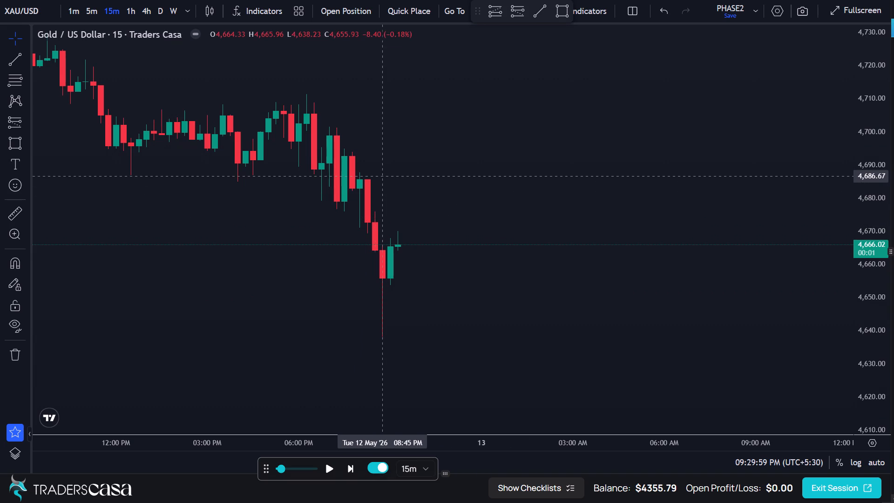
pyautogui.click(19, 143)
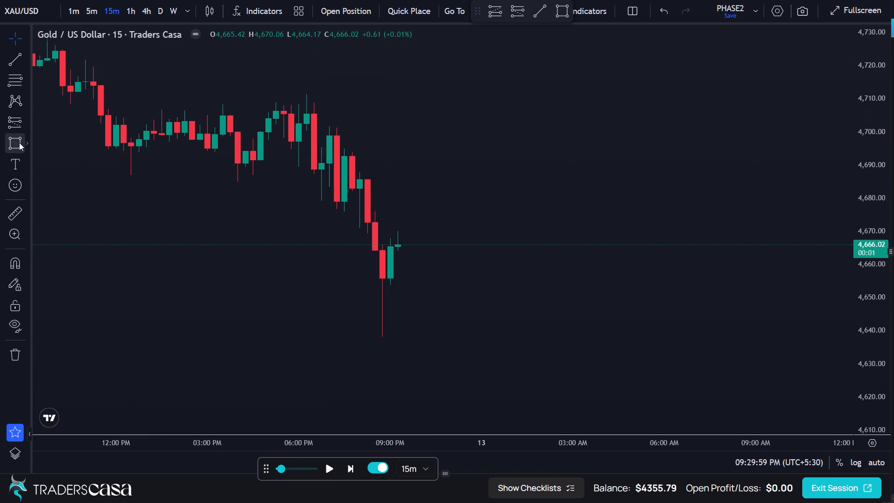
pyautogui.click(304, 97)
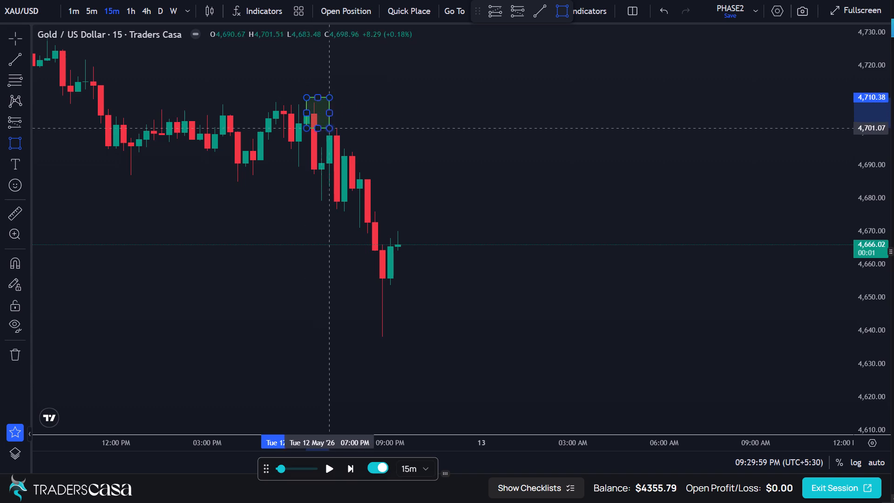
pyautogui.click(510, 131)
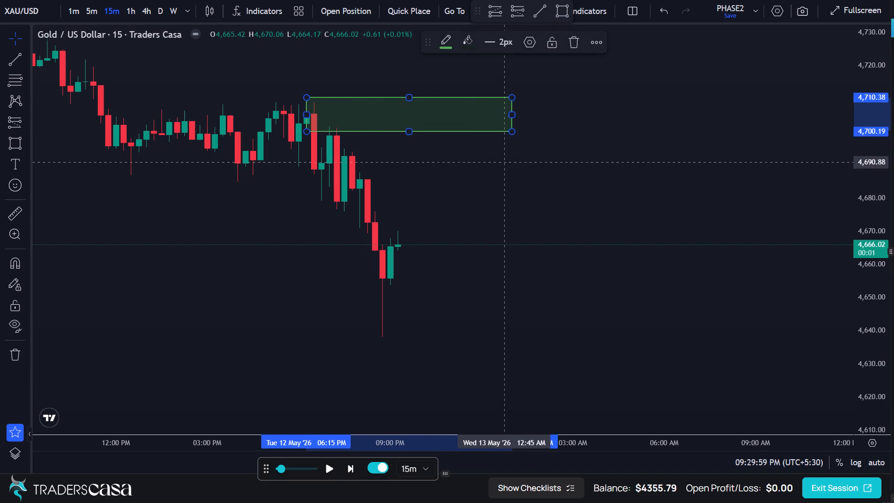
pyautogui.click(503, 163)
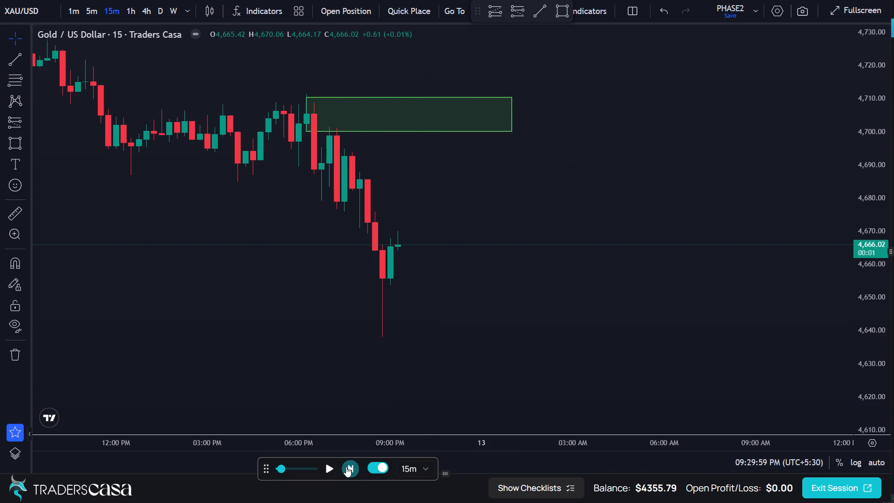
# Advance the 15-minute replay to about 1:15 AM on 13 May.
pyautogui.tripleClick(346, 473)
pyautogui.click(346, 473)
pyautogui.tripleClick(346, 473)
pyautogui.tripleClick(346, 473)
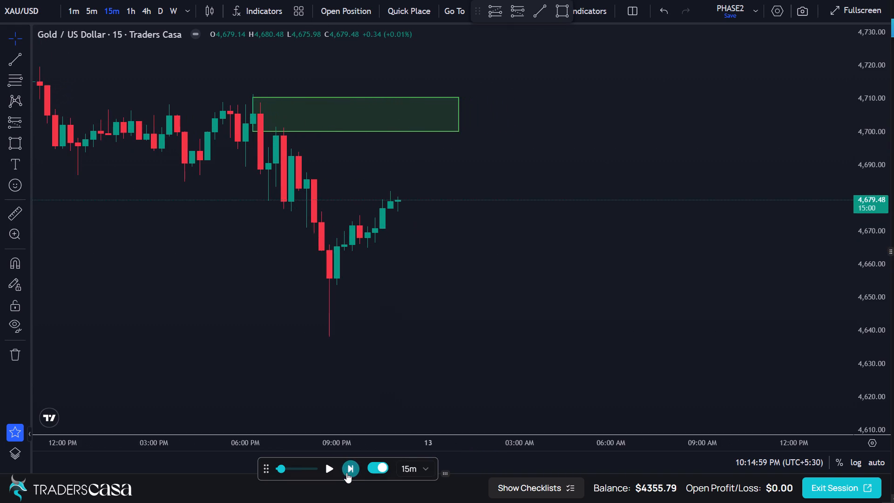
pyautogui.tripleClick(346, 472)
pyautogui.click(346, 471)
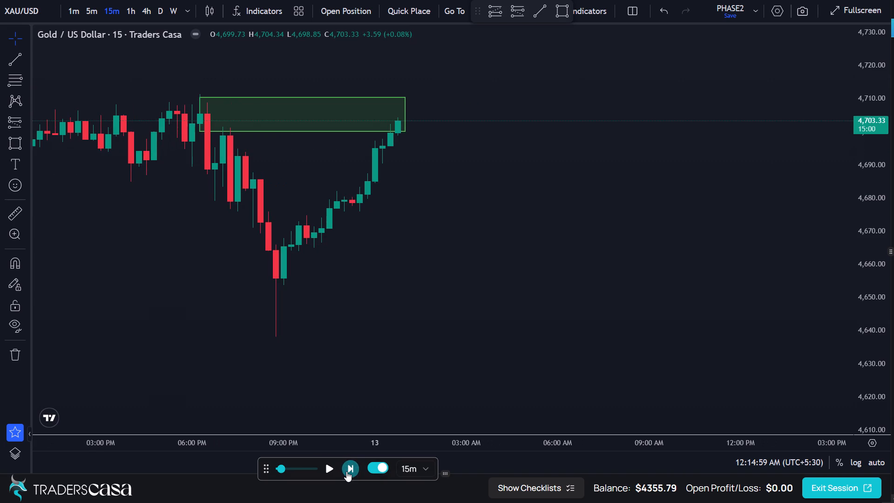
pyautogui.click(346, 471)
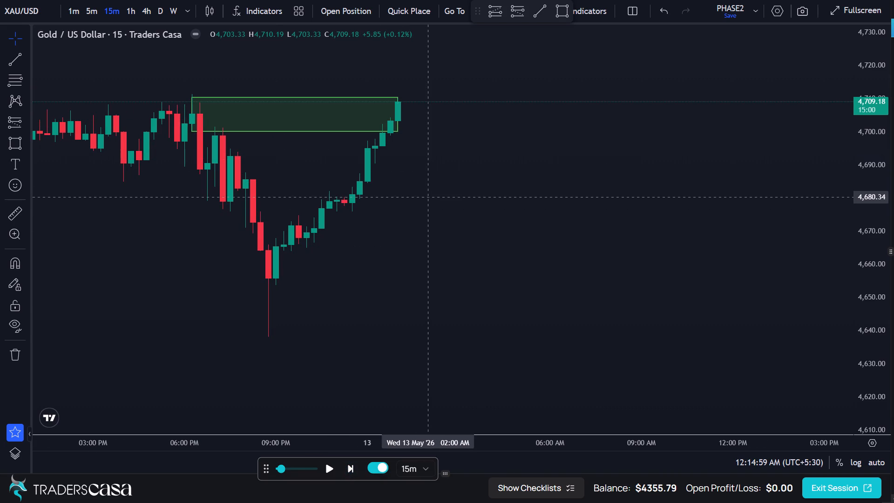
# Draw a rectangle zone from 11:00 AM on 12 May to about 1:30 AM on 13 May, between about 4,721.98 and 4,712.84.
pyautogui.scroll(-5, 430, 197)
pyautogui.moveTo(390, 219); pyautogui.dragTo(391, 348)
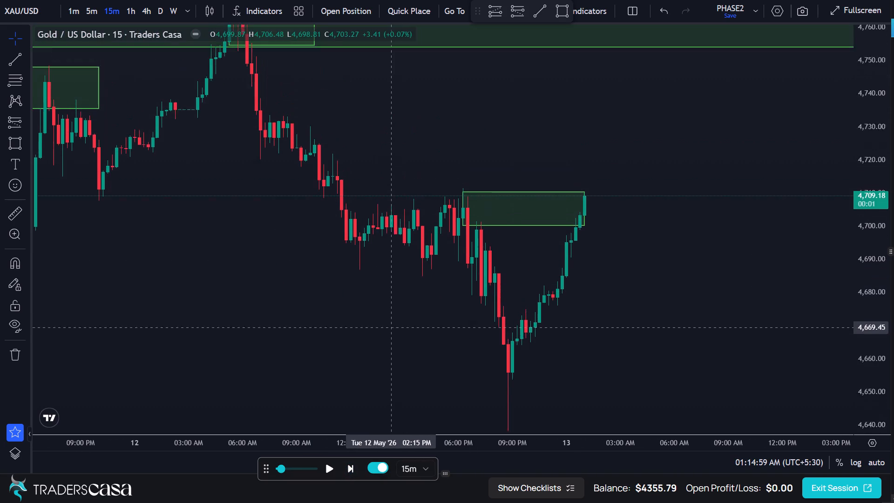
pyautogui.moveTo(391, 348); pyautogui.dragTo(393, 393)
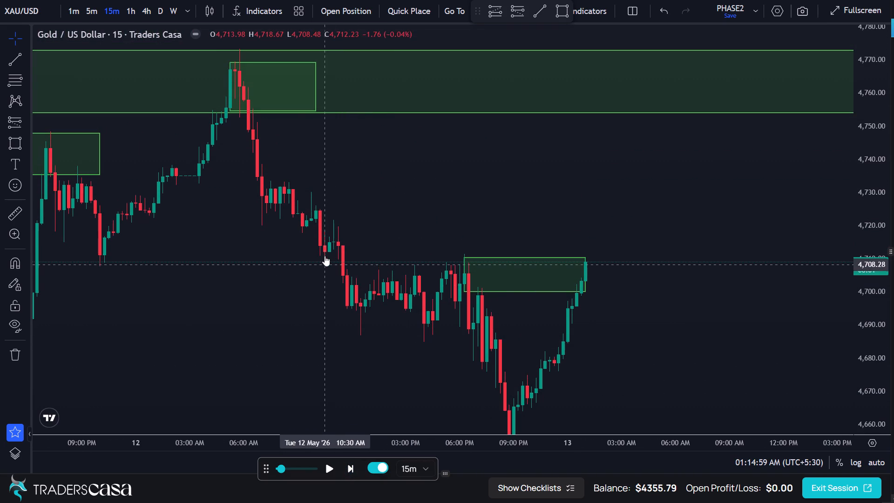
pyautogui.click(15, 144)
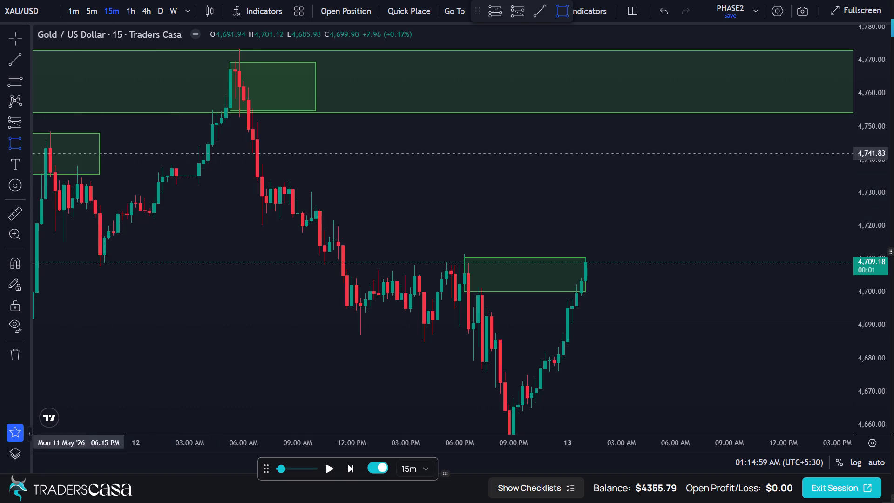
pyautogui.click(334, 219)
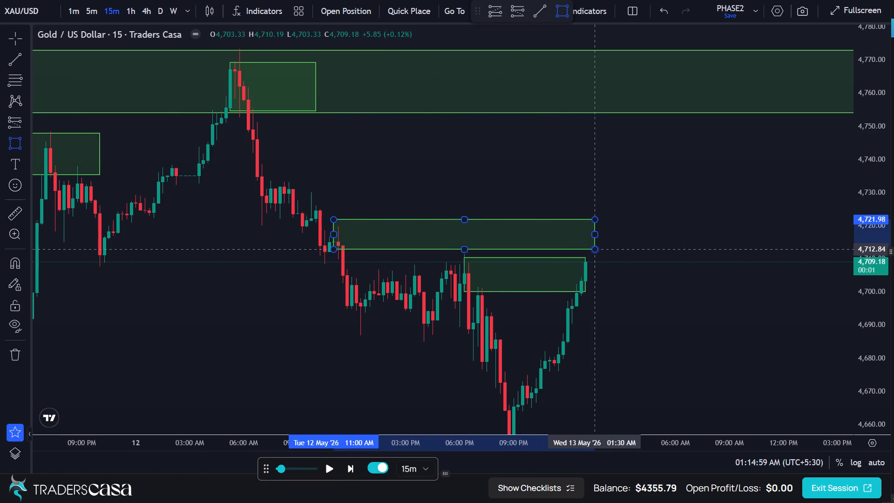
pyautogui.click(596, 249)
pyautogui.click(515, 196)
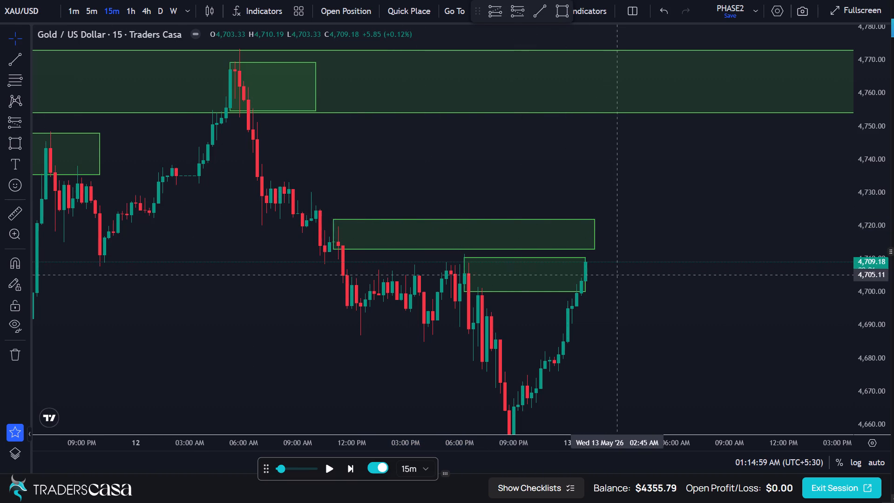
# Advance the 15-minute replay to about 1:45 AM on 13 May.
pyautogui.scroll(3, 615, 276)
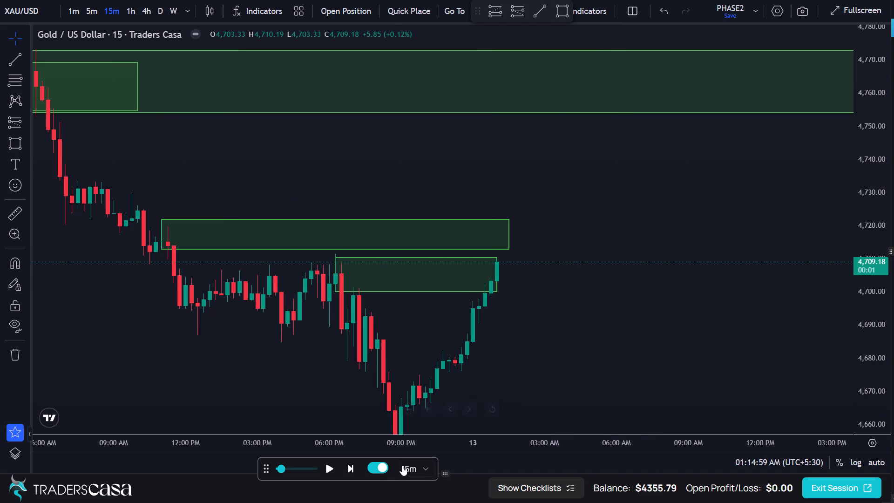
pyautogui.click(348, 466)
pyautogui.click(348, 466)
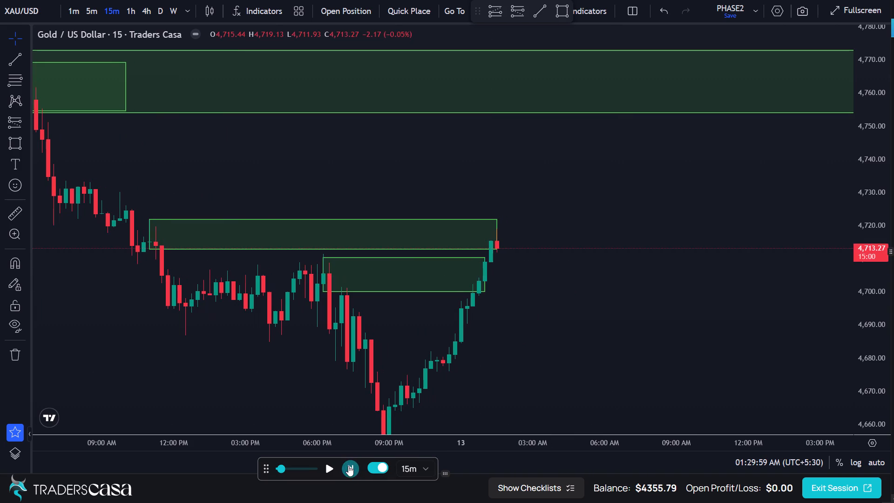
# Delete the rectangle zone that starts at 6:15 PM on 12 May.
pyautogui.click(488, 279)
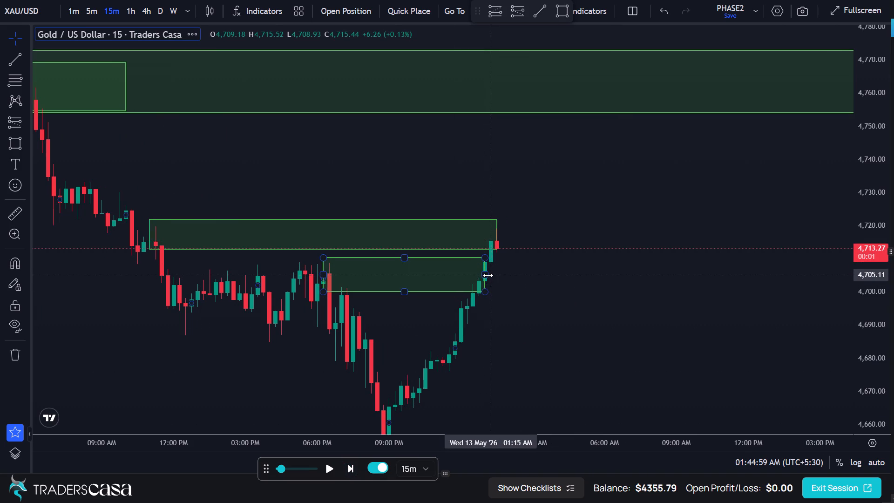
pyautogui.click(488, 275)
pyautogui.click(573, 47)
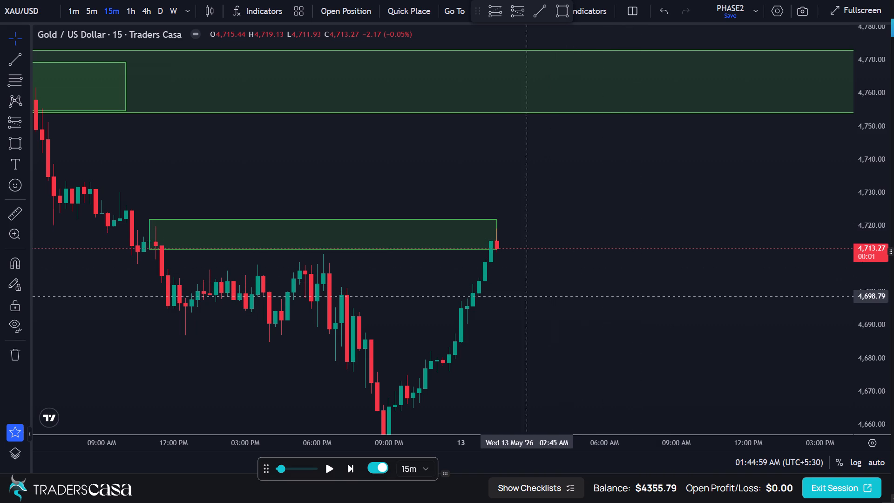
# Advance the 15-minute replay to about 2:30 AM on 13 May.
pyautogui.click(345, 469)
pyautogui.click(345, 469)
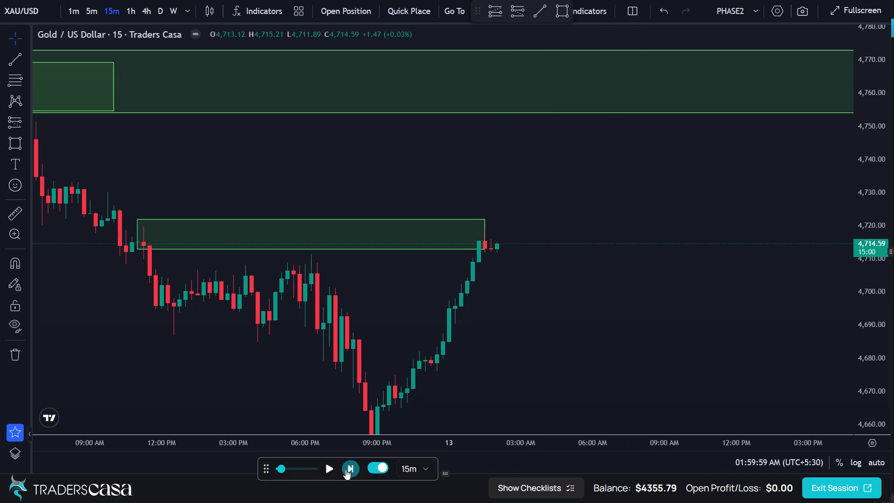
pyautogui.click(345, 469)
# Leave the browser's full-screen view and minimise its window to reach the desktop.
pyautogui.click(837, 10)
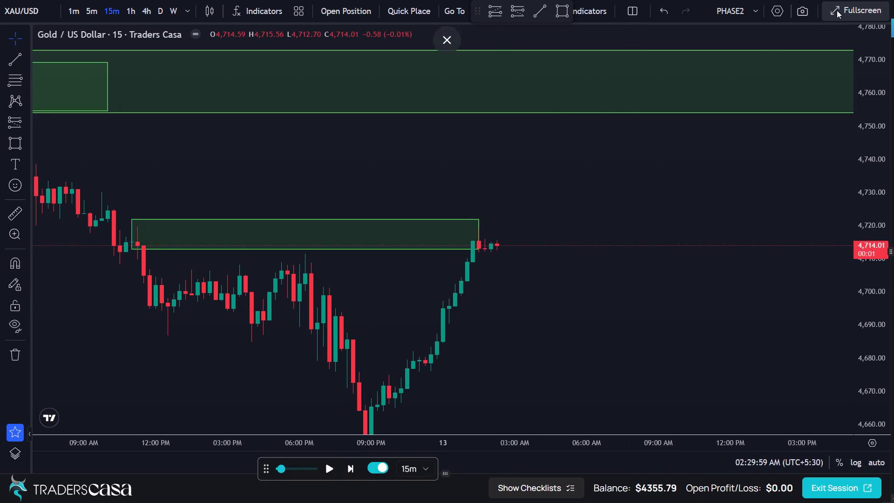
pyautogui.click(839, 4)
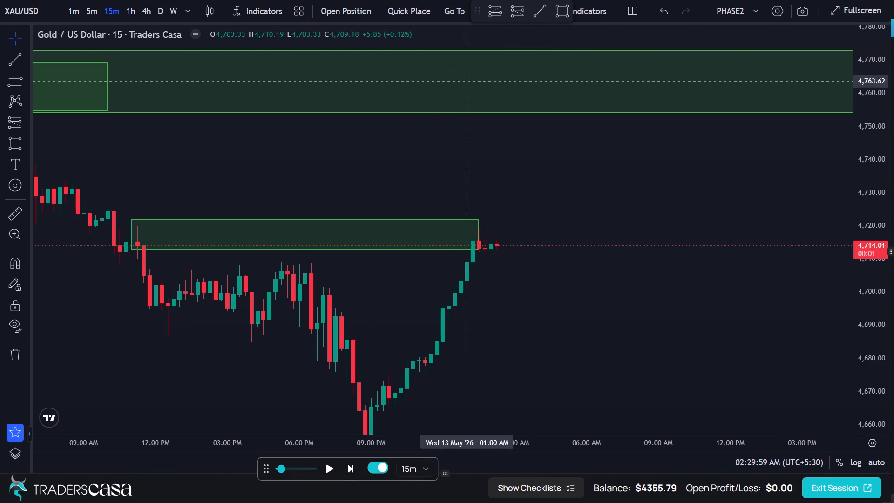
pyautogui.click(451, 43)
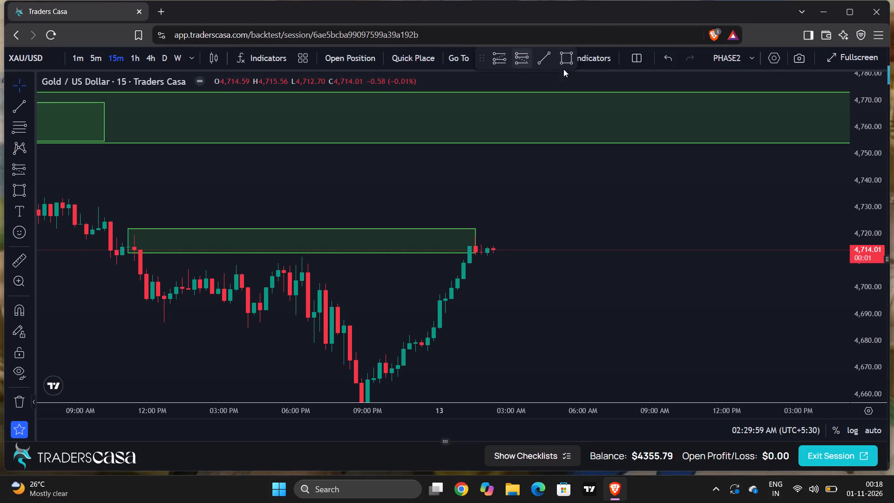
pyautogui.click(819, 11)
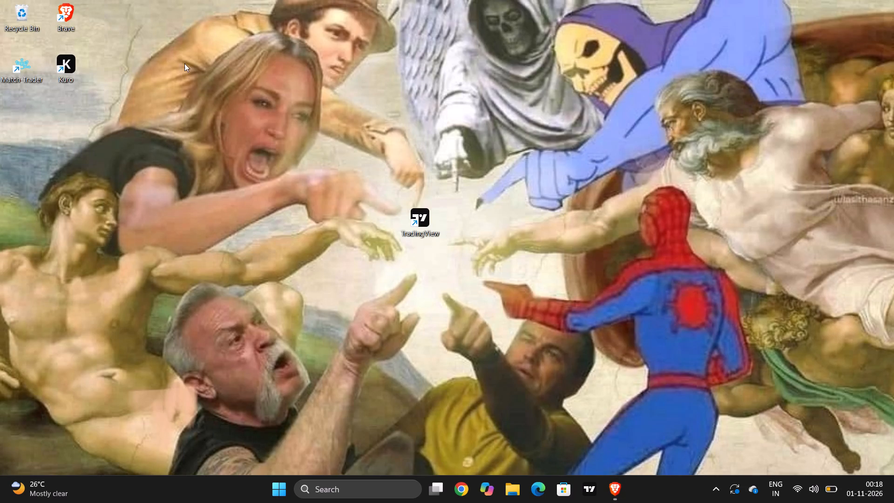
# Launch Kuro from the desktop.
pyautogui.doubleClick(69, 68)
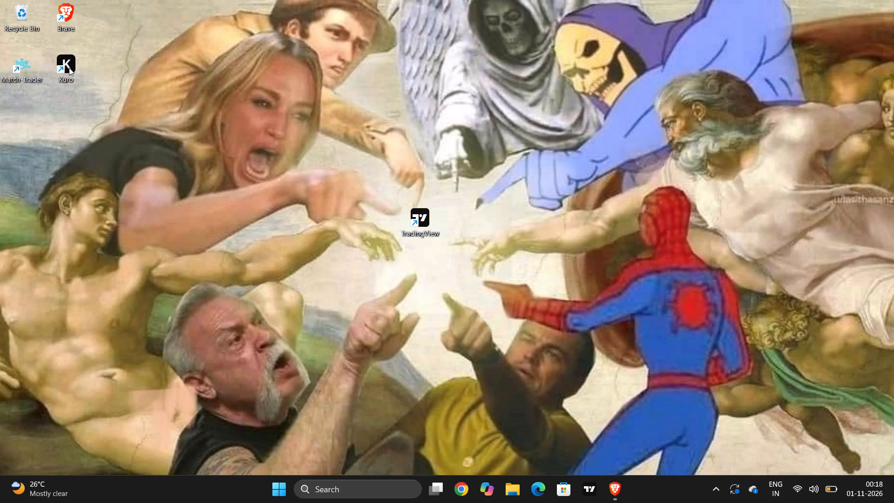
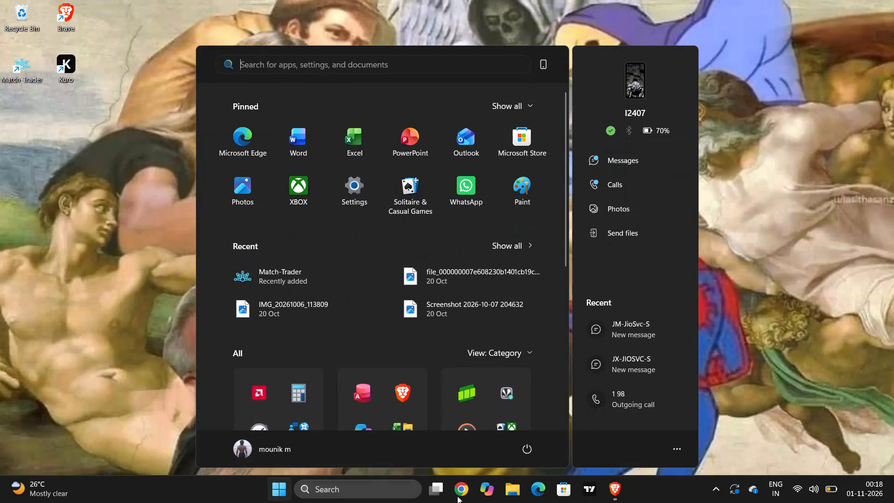
# End the Windows session using the computer's power options.
pyautogui.click(529, 449)
pyautogui.click(535, 408)
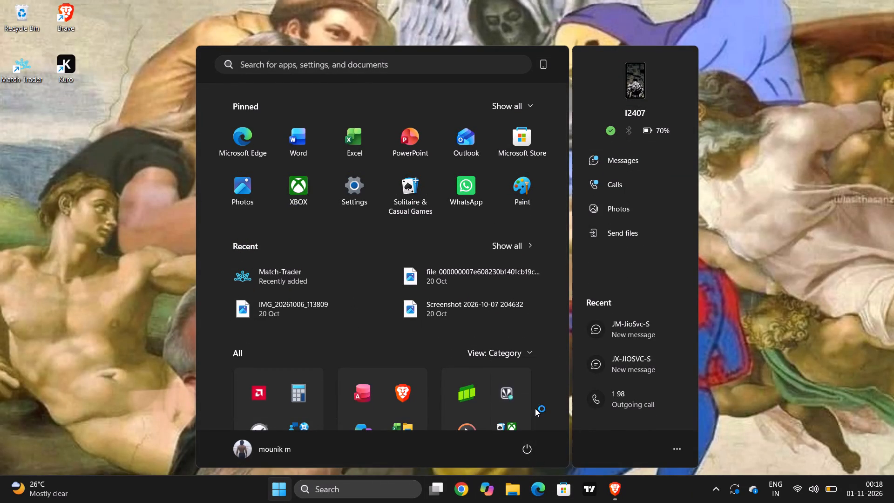